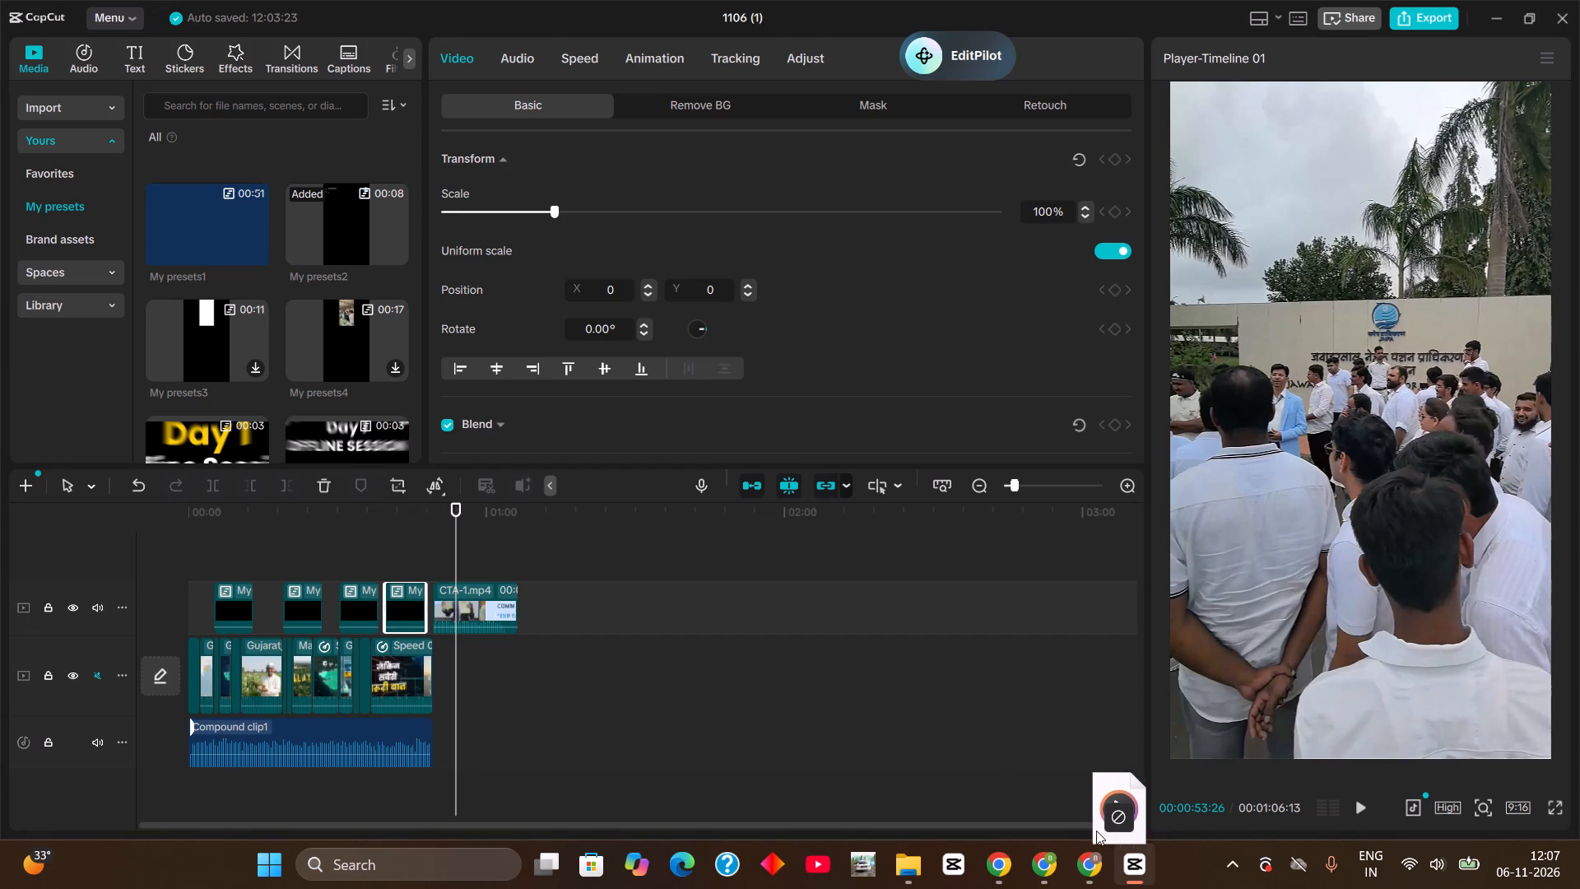
{"action": "left_click_drag", "start_coordinate": [1096, 831], "coordinate": [1136, 877]}
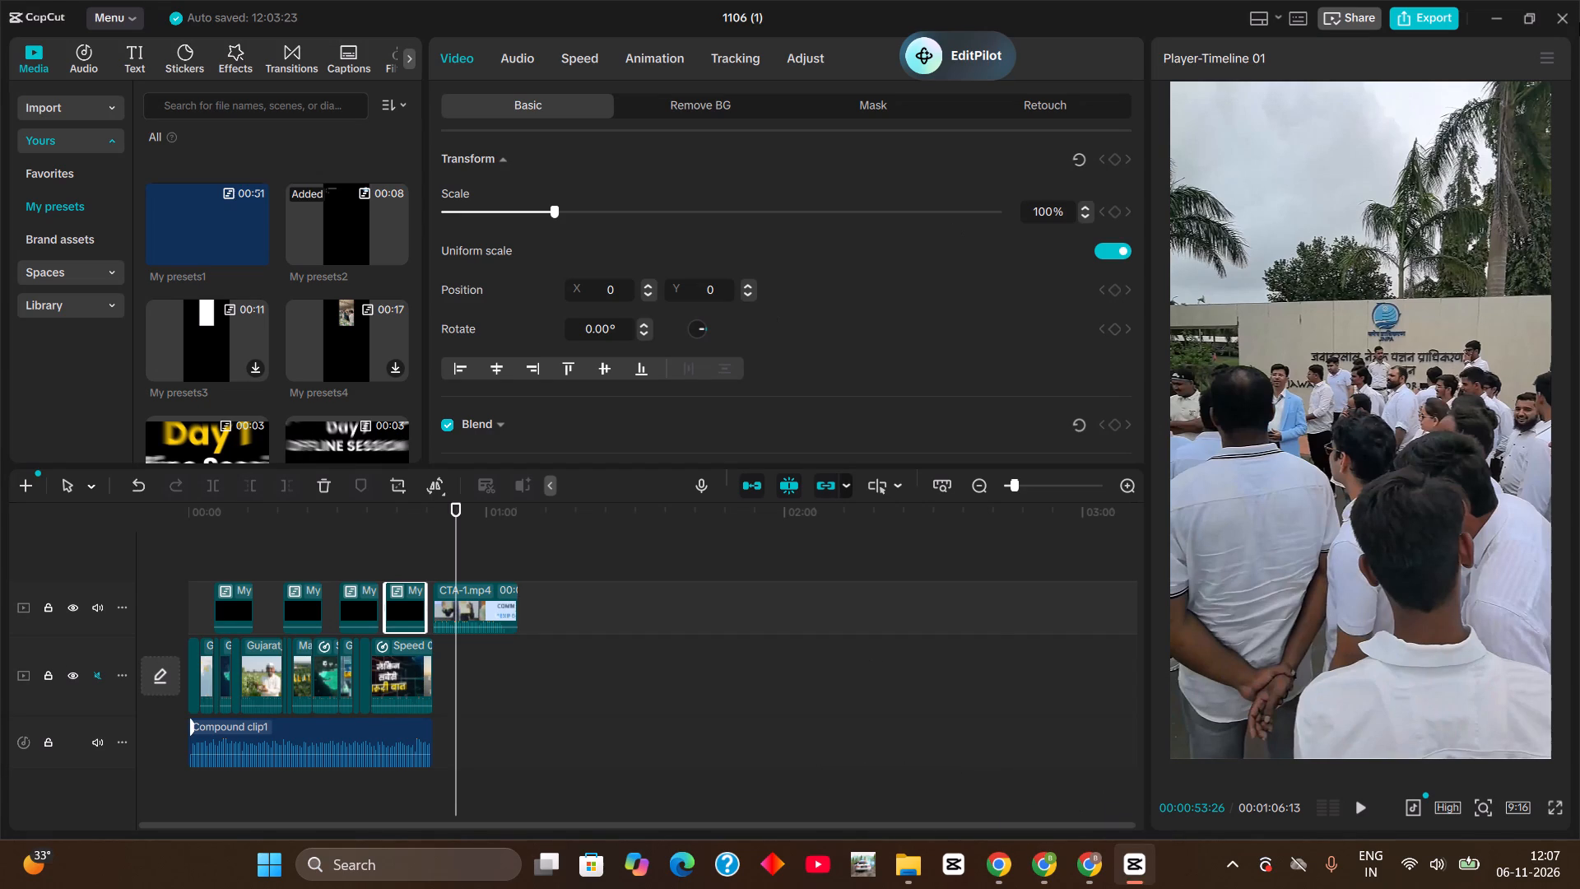
Close the open 1106 (1) project in CapCut and create a new project.
{"action": "left_click", "coordinate": [1572, 9]}
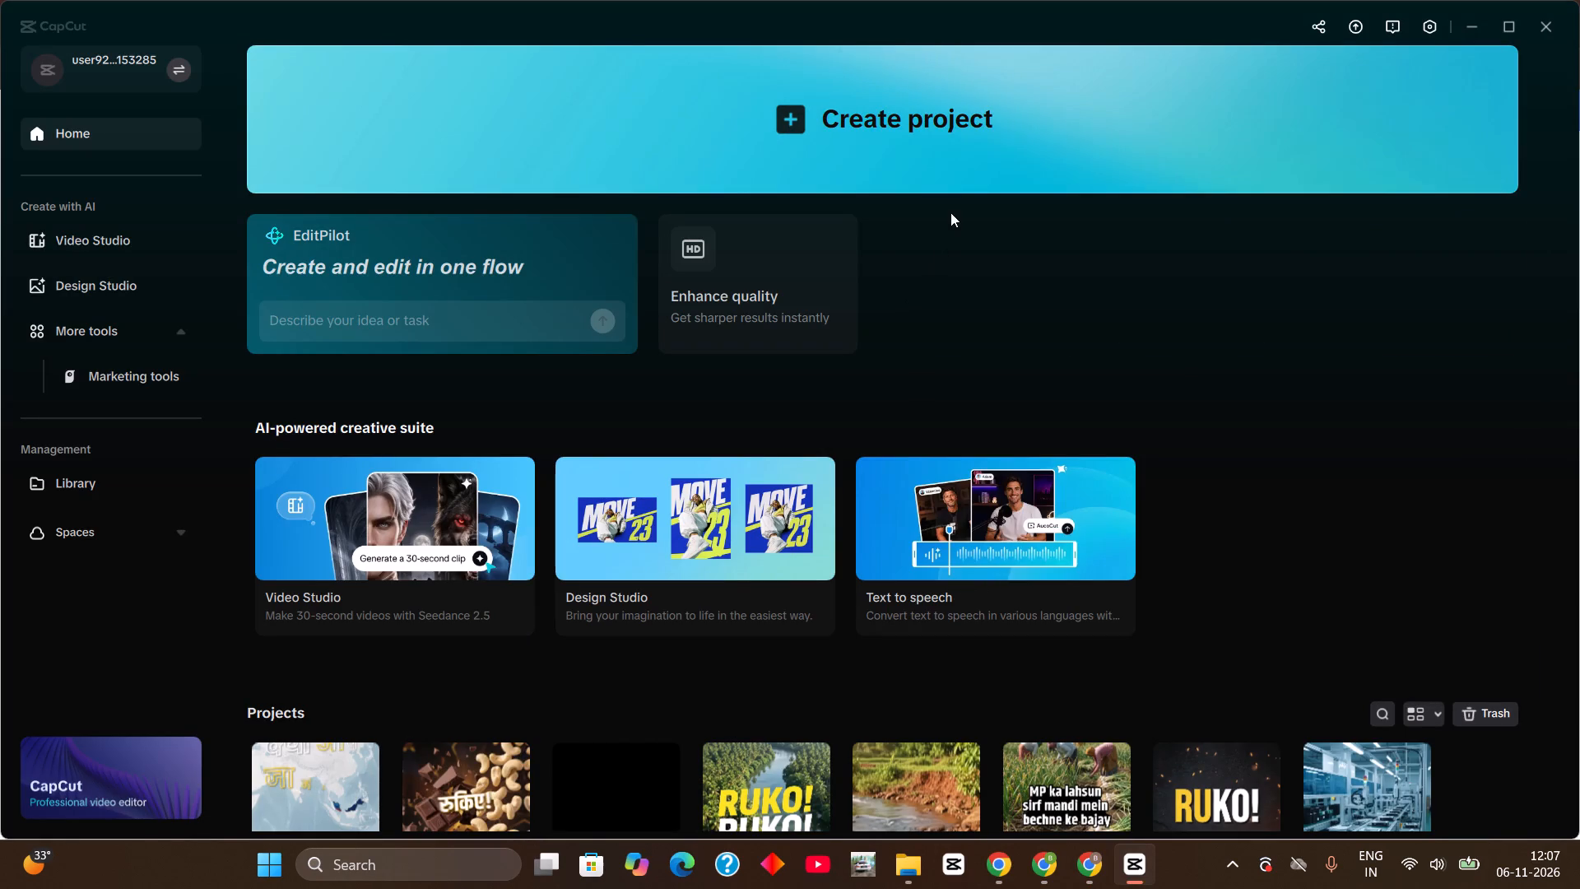
{"action": "left_click", "coordinate": [946, 124]}
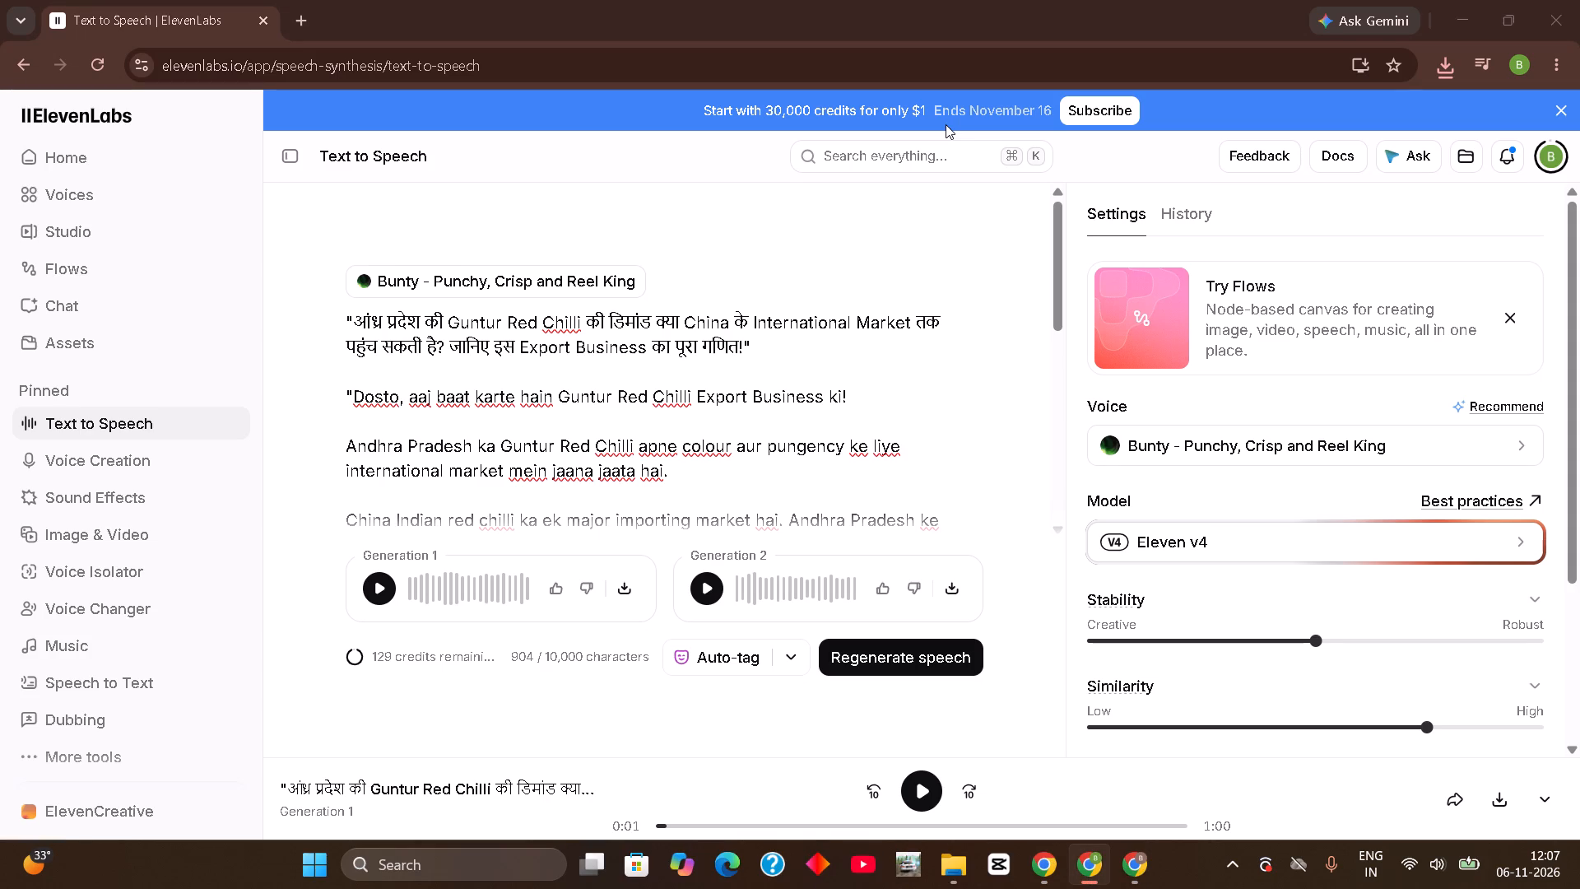
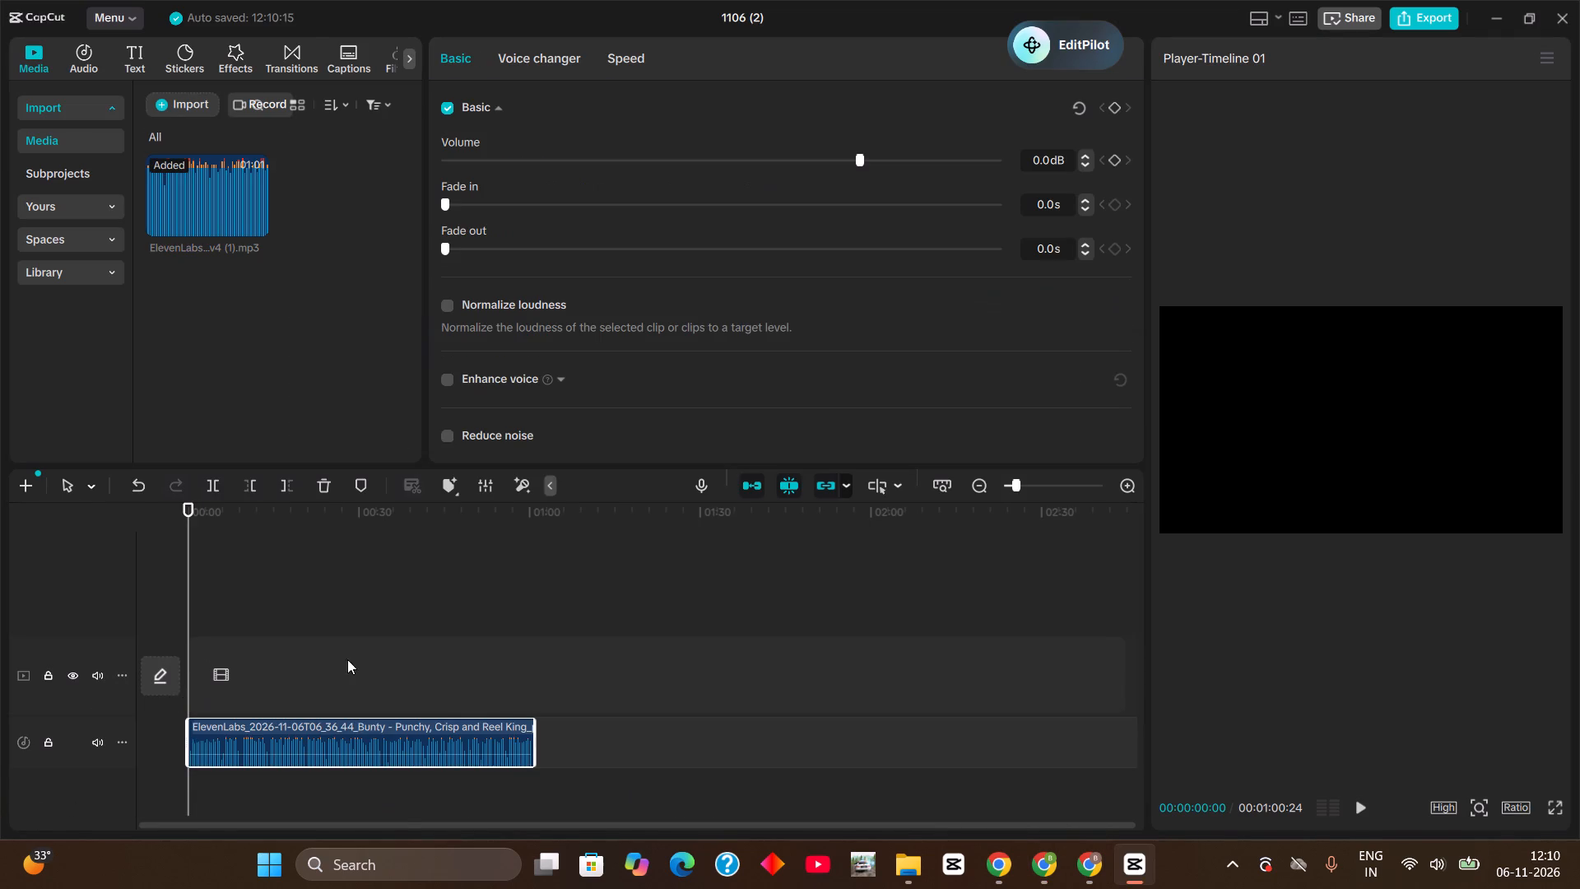
Enlarge the timeline scale to examine the opening seconds of the voiceover waveform.
{"action": "left_click_drag", "start_coordinate": [1013, 482], "coordinate": [1029, 489]}
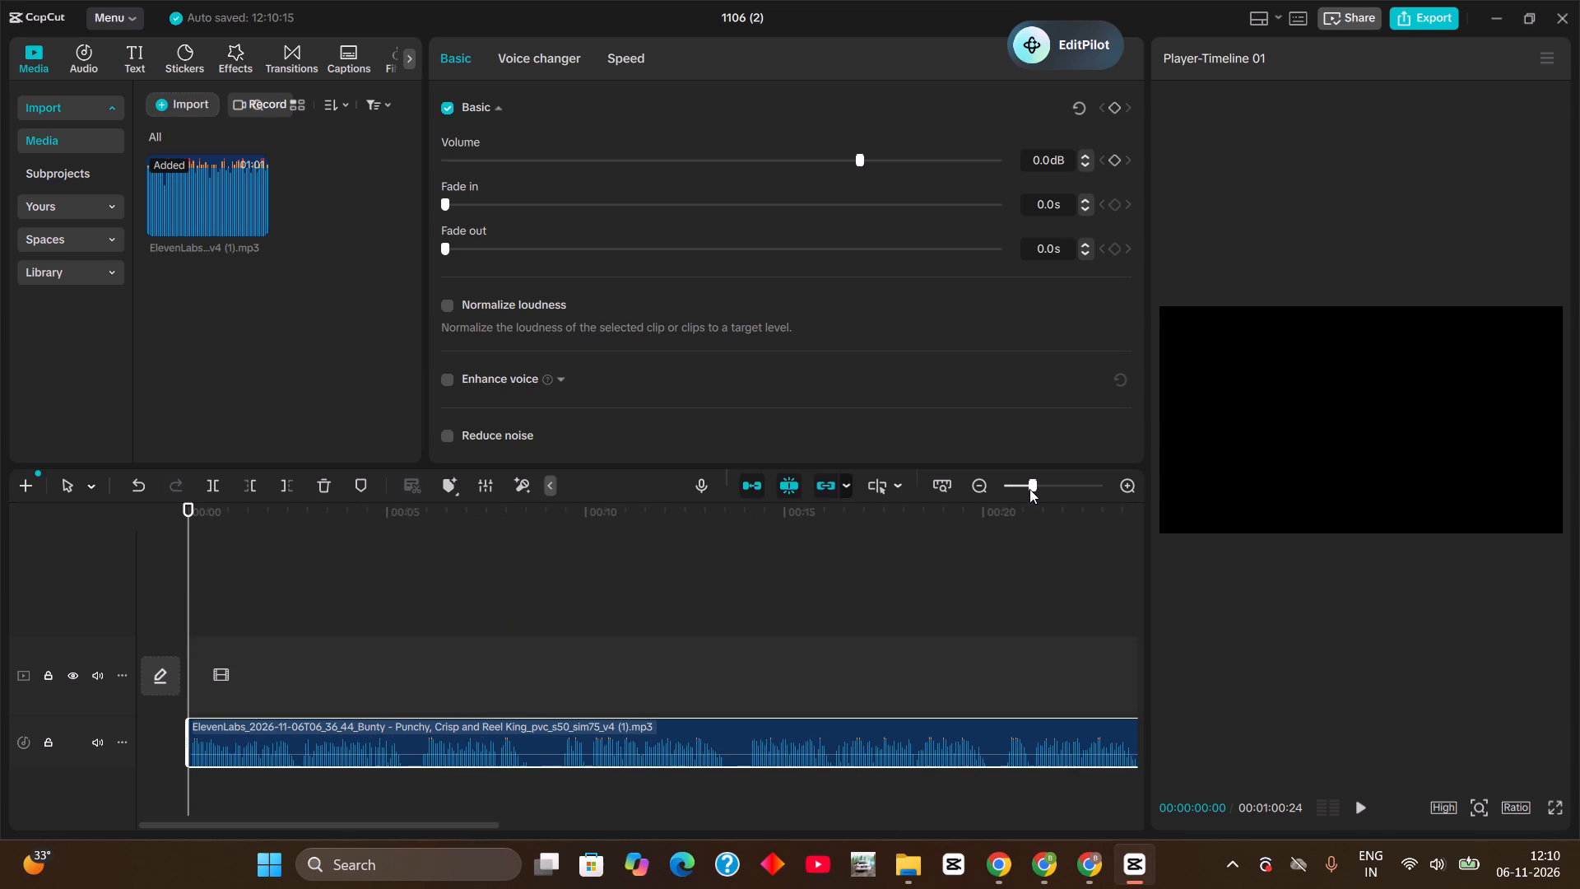
{"action": "left_click_drag", "start_coordinate": [1029, 489], "coordinate": [1043, 491]}
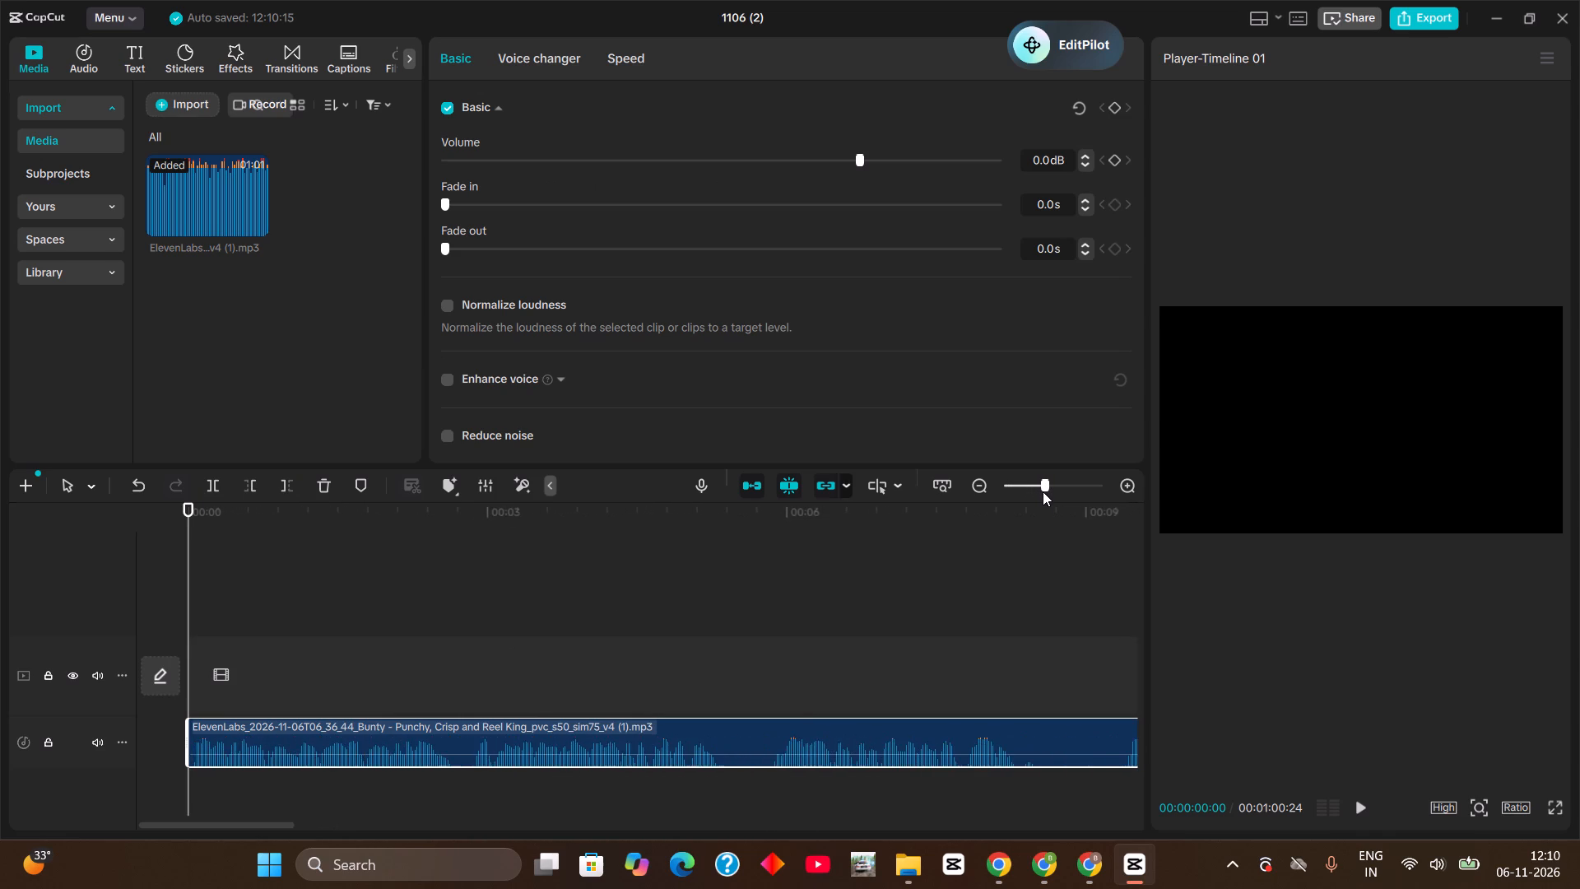
{"action": "left_click_drag", "start_coordinate": [1043, 491], "coordinate": [1044, 491]}
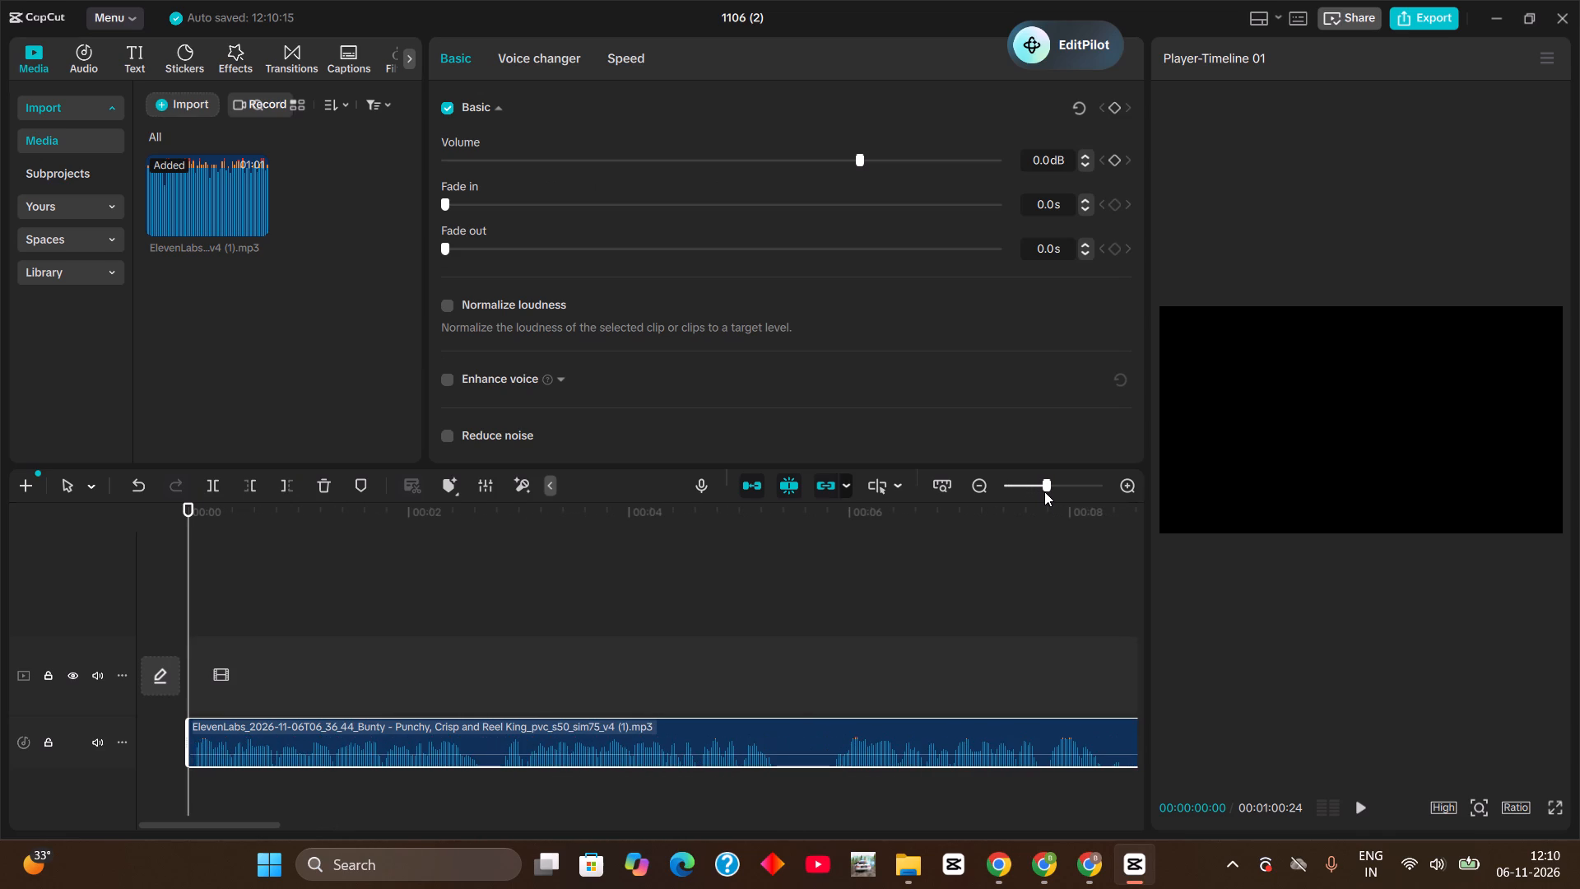
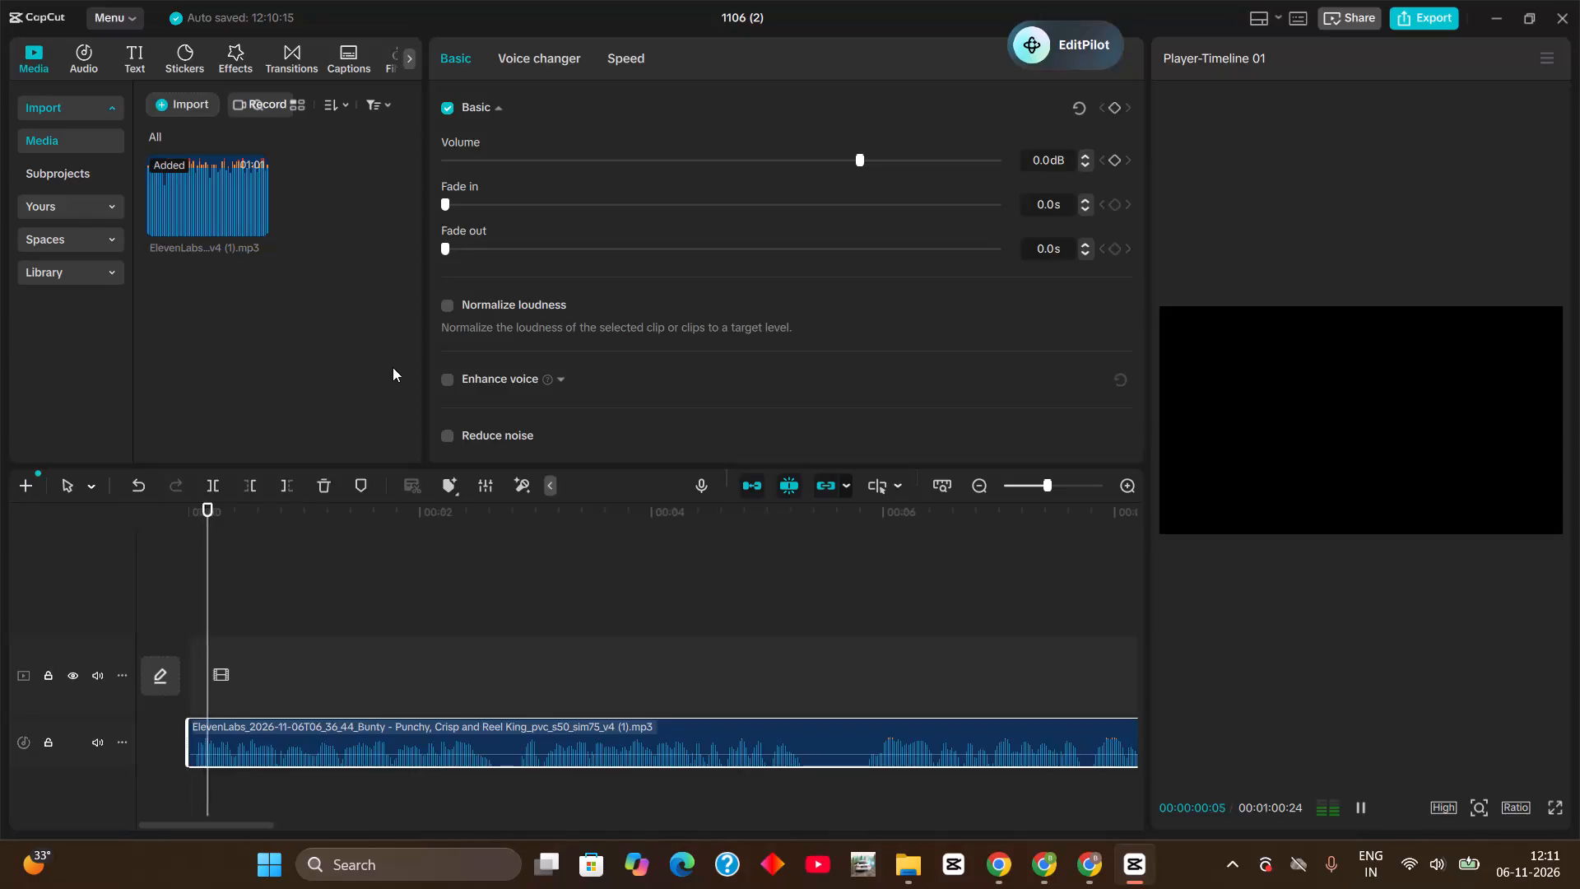
Stop playback, cut the voiceover at 00:00:00:02, delete the leading sliver, and move the remaining audio to the timeline start.
{"action": "key", "text": "space"}
{"action": "left_click_drag", "start_coordinate": [225, 512], "coordinate": [196, 556]}
{"action": "key", "text": "ctrl+b"}
{"action": "left_click", "coordinate": [192, 748]}
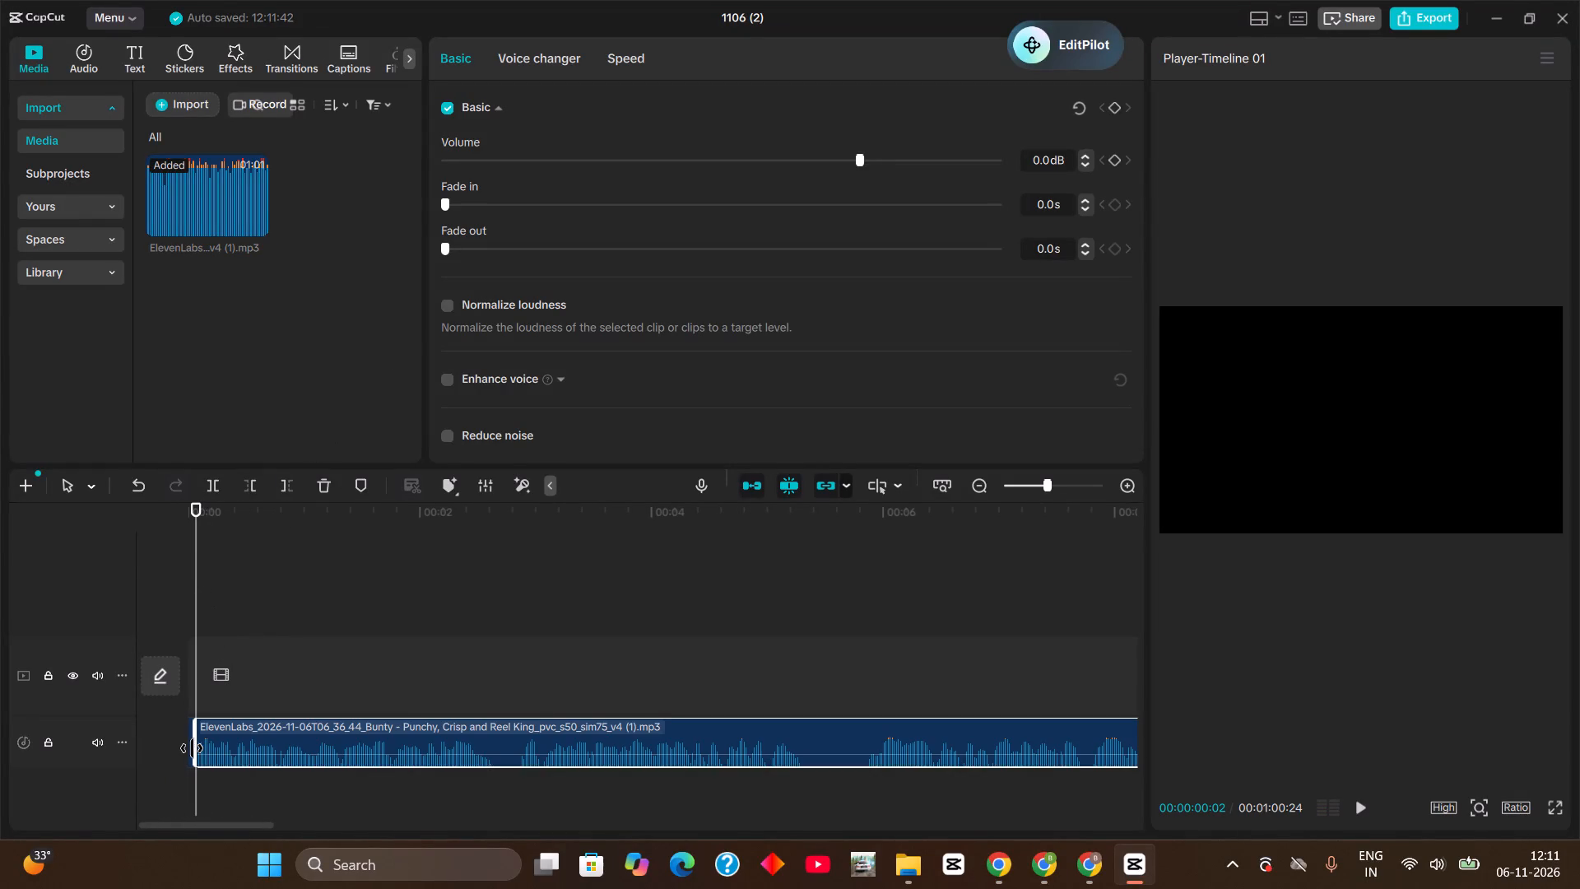
{"action": "left_click", "coordinate": [188, 724]}
{"action": "key", "text": "BackSpace"}
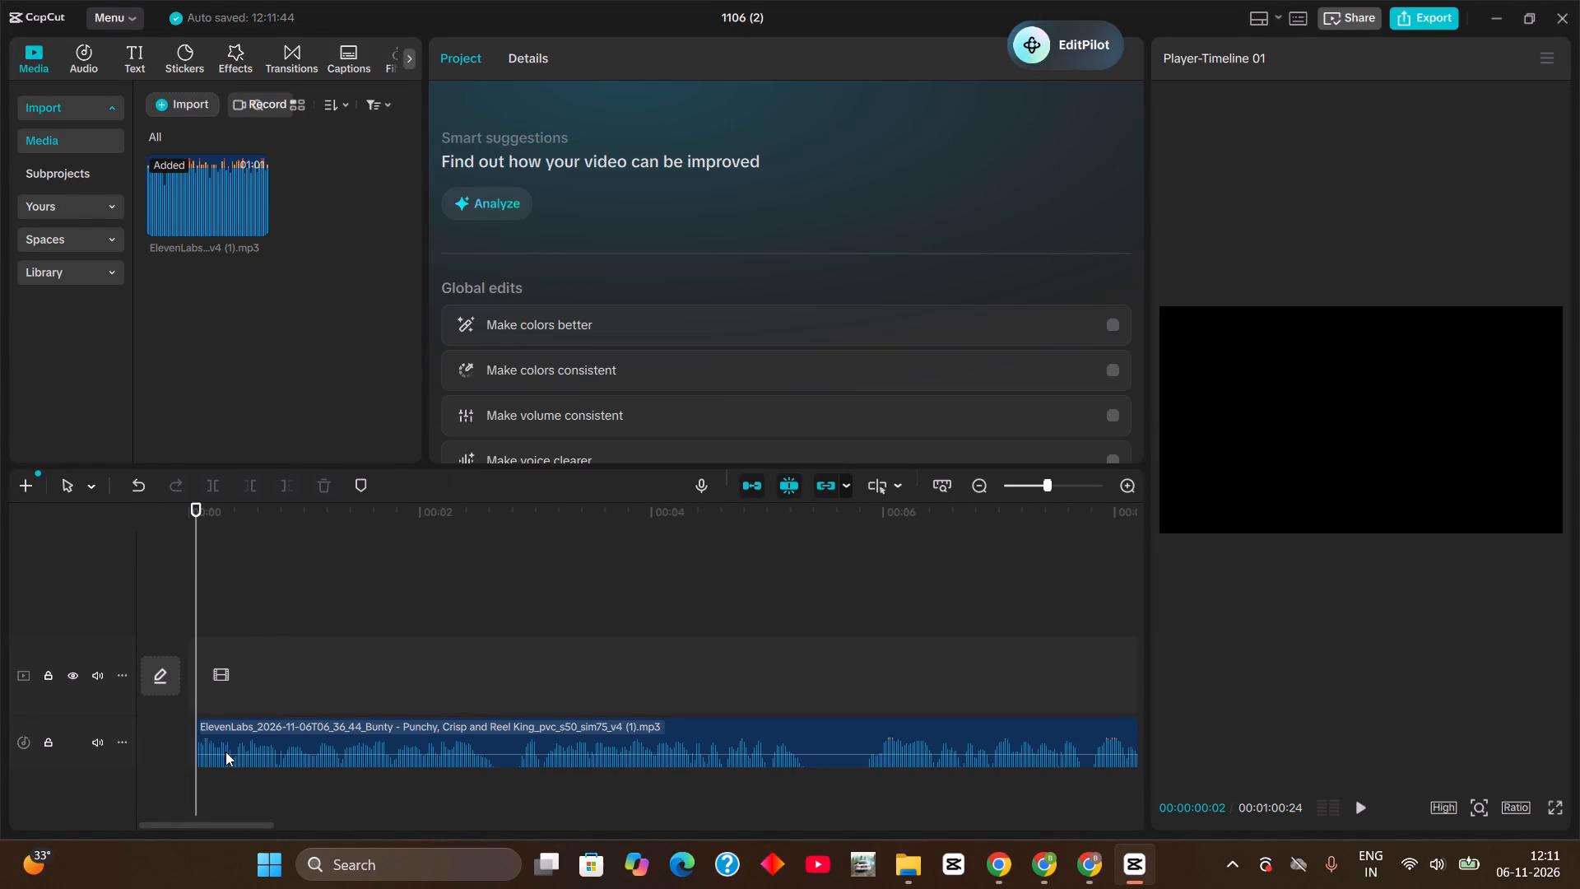
{"action": "left_click_drag", "start_coordinate": [225, 741], "coordinate": [21, 733]}
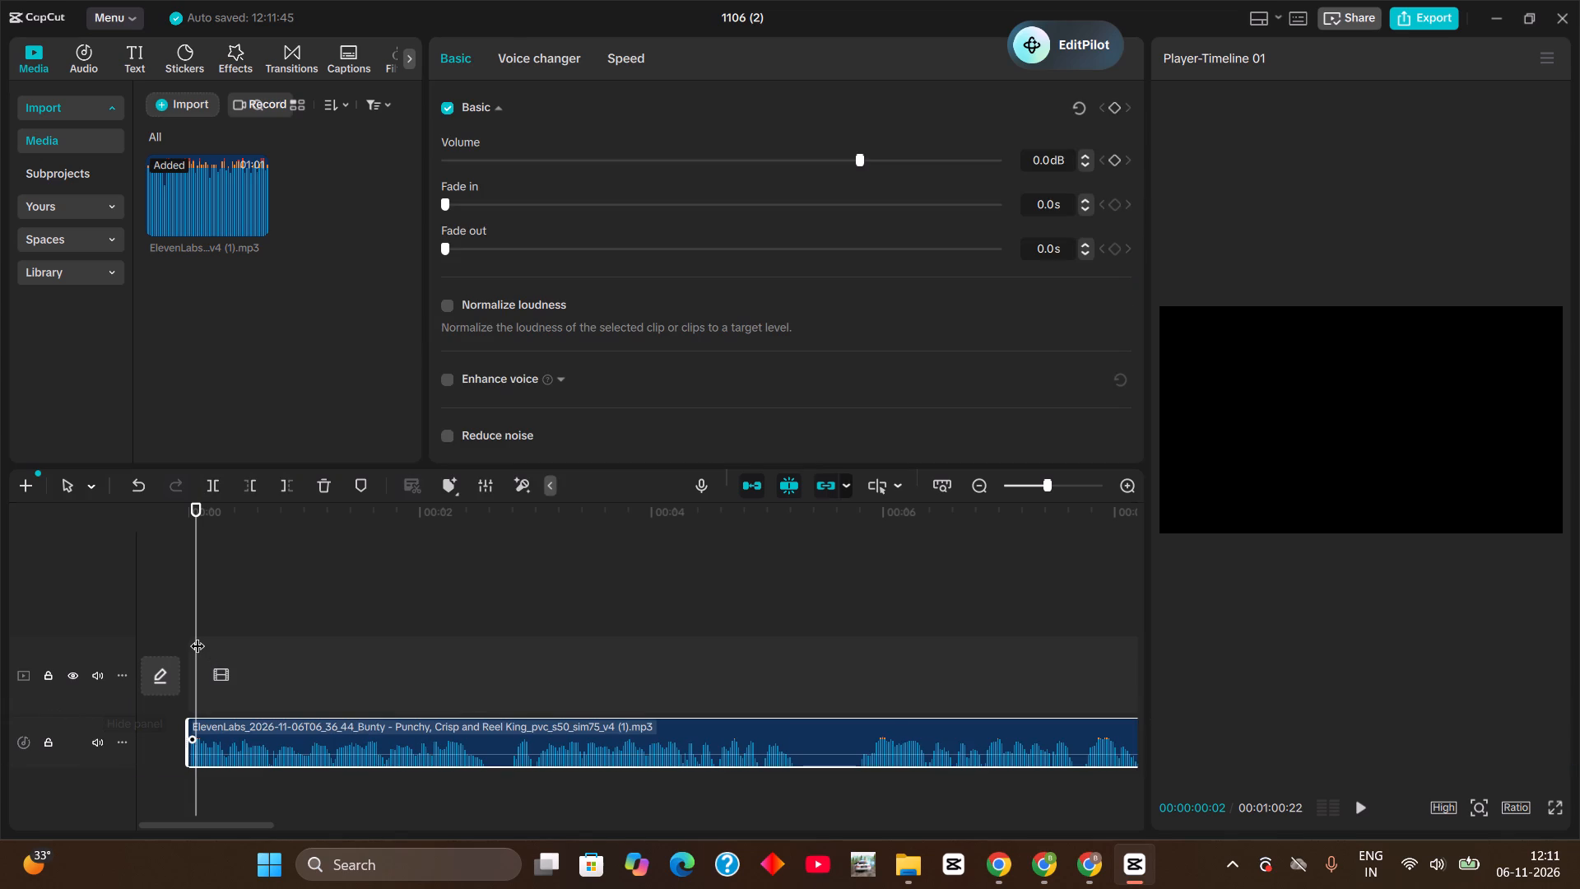
Cut out the voiceover pause between 00:00:02:17 and 00:00:02:24 and close the gap with the following audio.
{"action": "left_click_drag", "start_coordinate": [197, 635], "coordinate": [485, 691]}
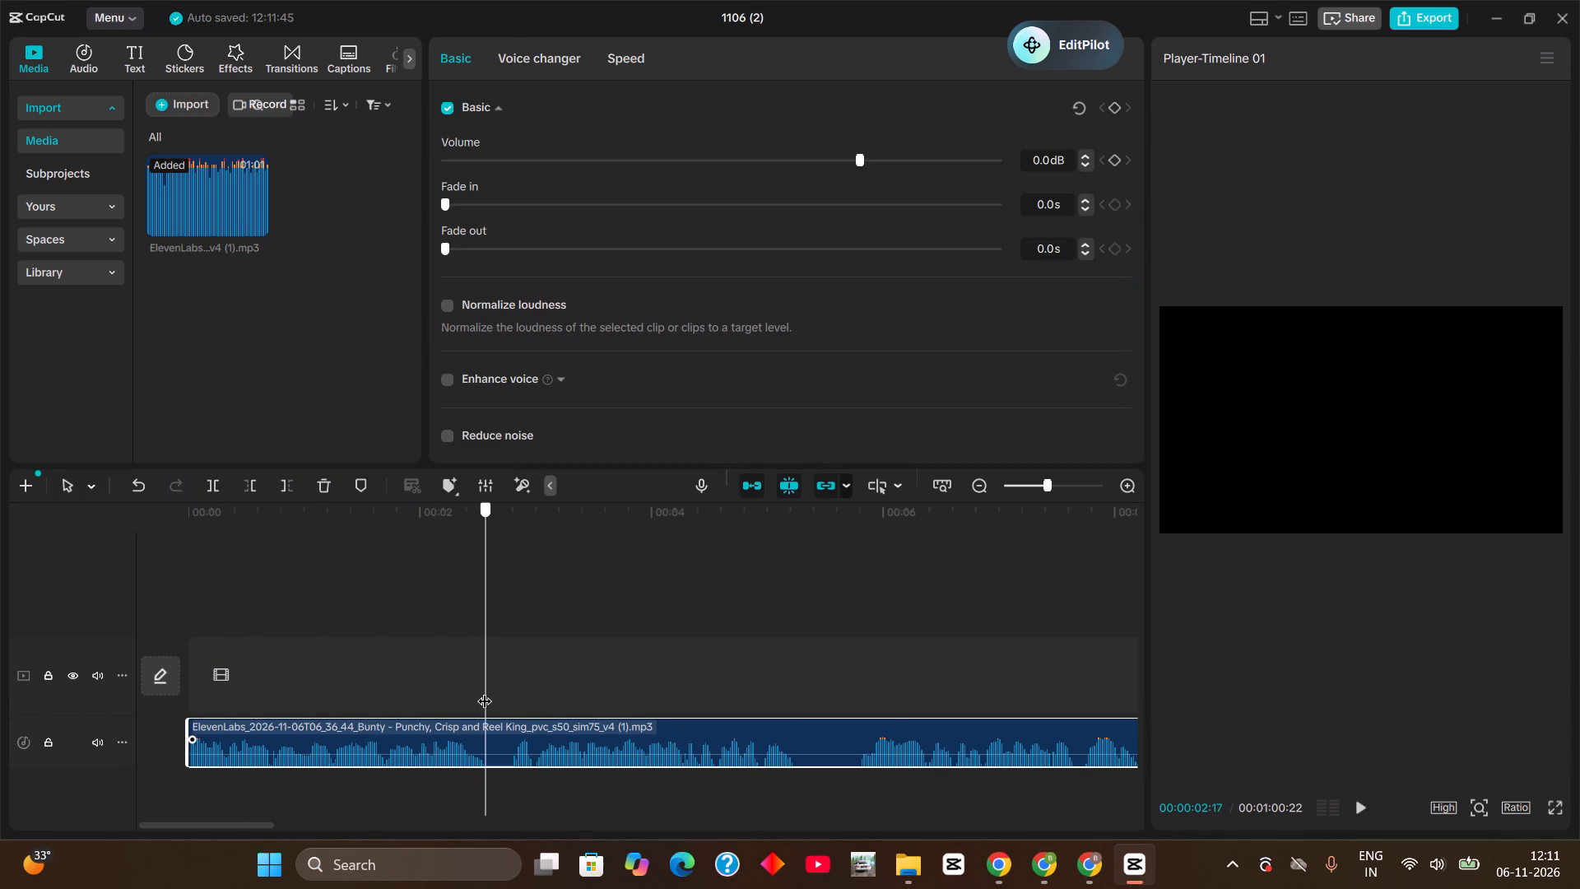
{"action": "left_click_drag", "start_coordinate": [485, 691], "coordinate": [511, 699]}
{"action": "key", "text": "ctrl+b"}
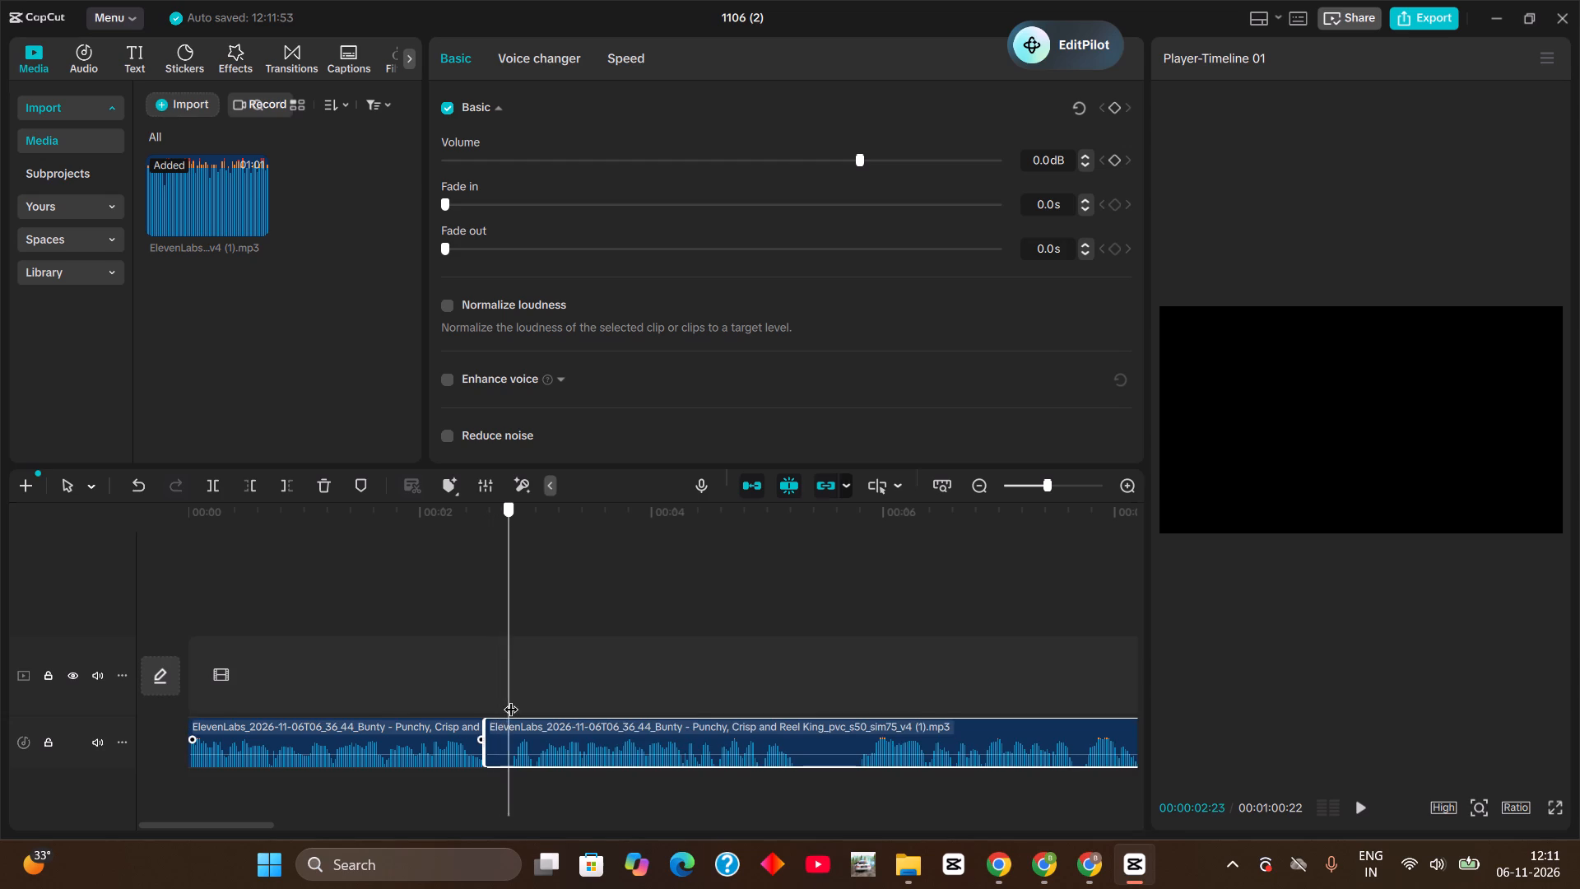
{"action": "left_click_drag", "start_coordinate": [511, 699], "coordinate": [512, 699]}
{"action": "key", "text": "ctrl+b"}
{"action": "left_click", "coordinate": [504, 752]}
{"action": "key", "text": "BackSpace"}
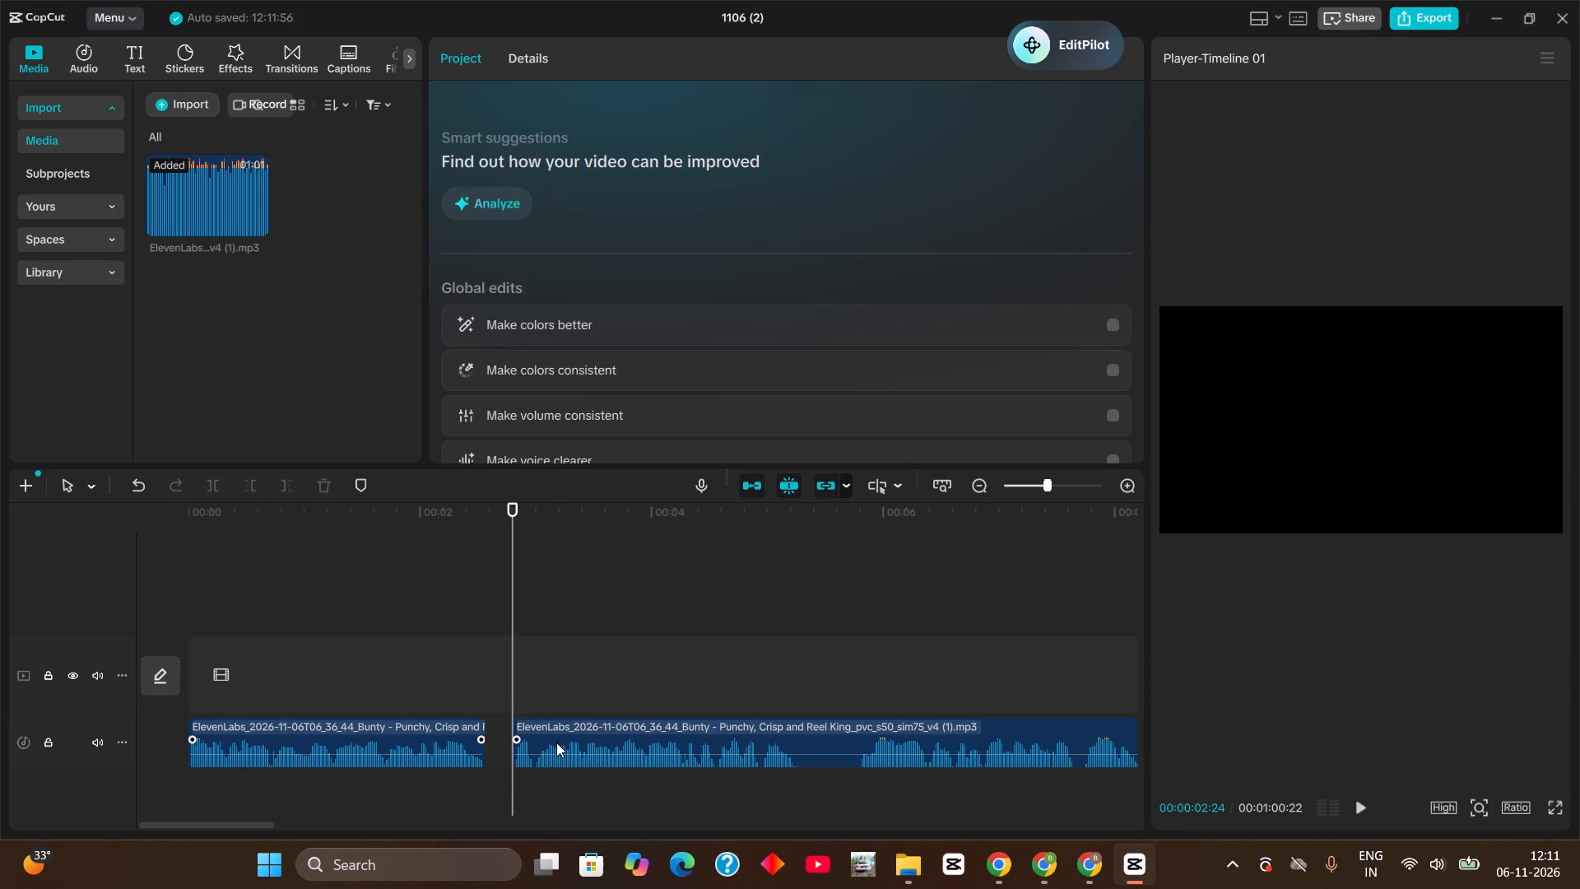
{"action": "left_click_drag", "start_coordinate": [560, 740], "coordinate": [539, 745]}
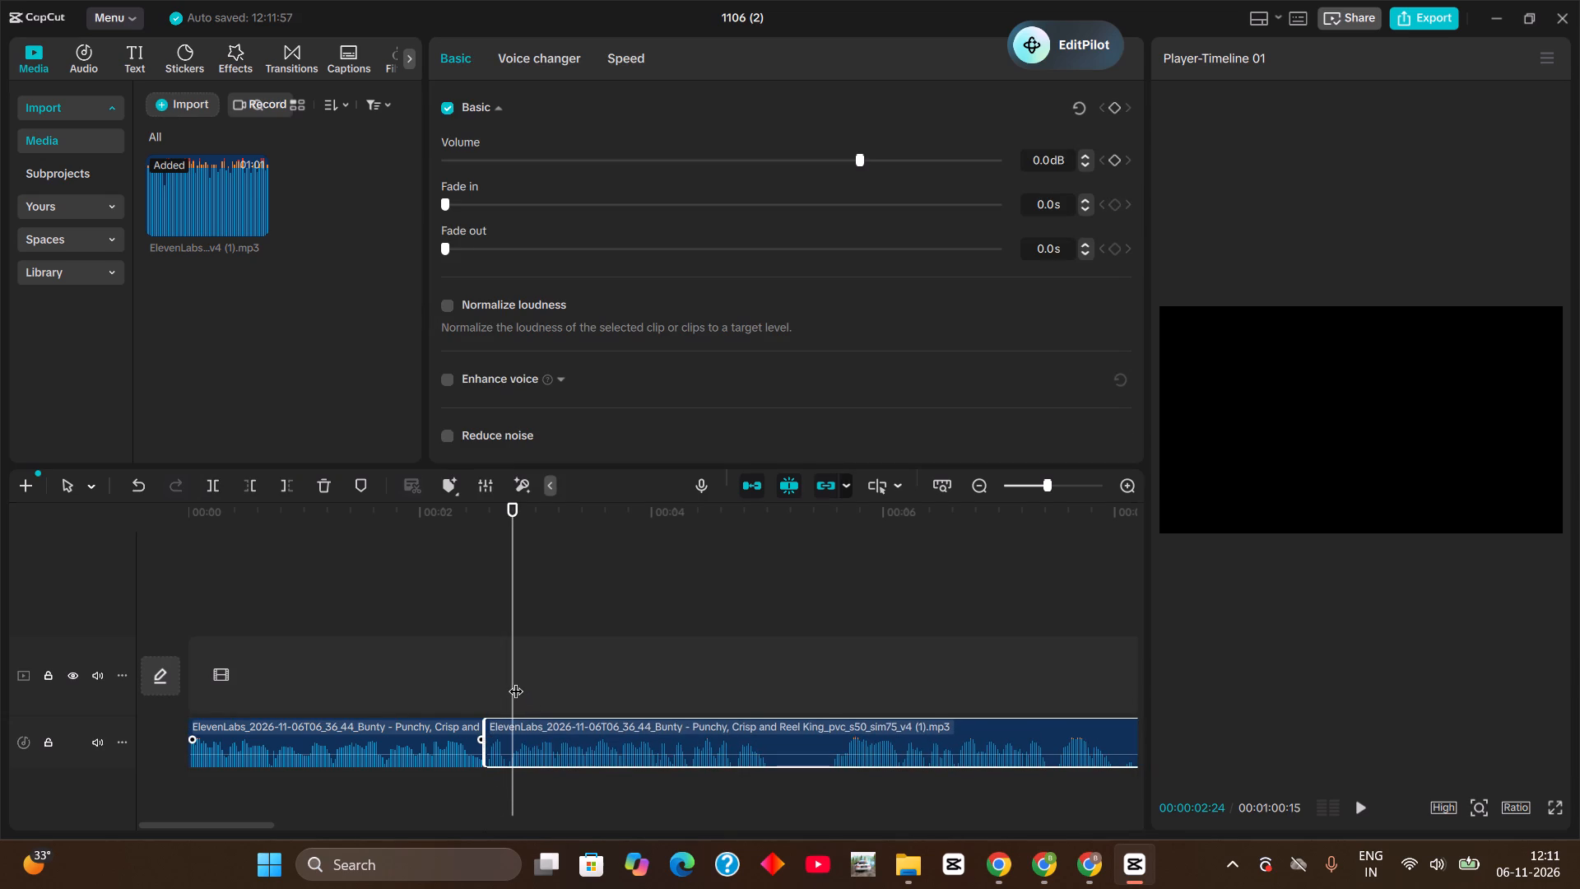
Cut out the voiceover pause from about 00:00:05:00 to 00:00:05:17 and close the gap with the following audio.
{"action": "left_click_drag", "start_coordinate": [516, 681], "coordinate": [763, 747]}
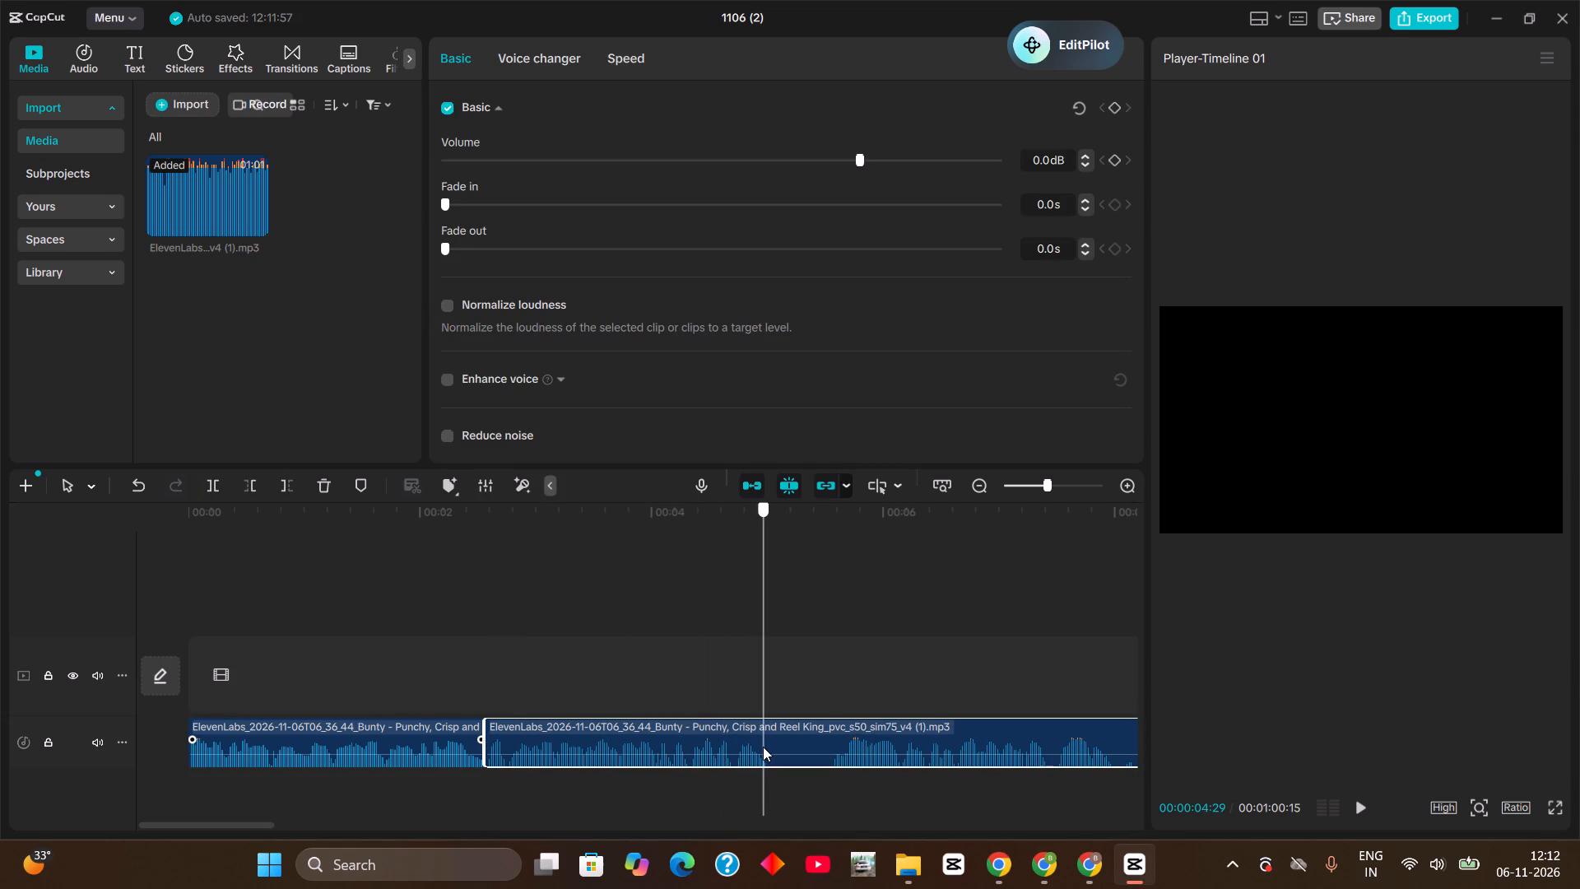
{"action": "left_click_drag", "start_coordinate": [763, 747], "coordinate": [834, 765]}
{"action": "key", "text": "ctrl+b"}
{"action": "key", "text": "ctrl+b"}
{"action": "left_click", "coordinate": [809, 750]}
{"action": "key", "text": "BackSpace"}
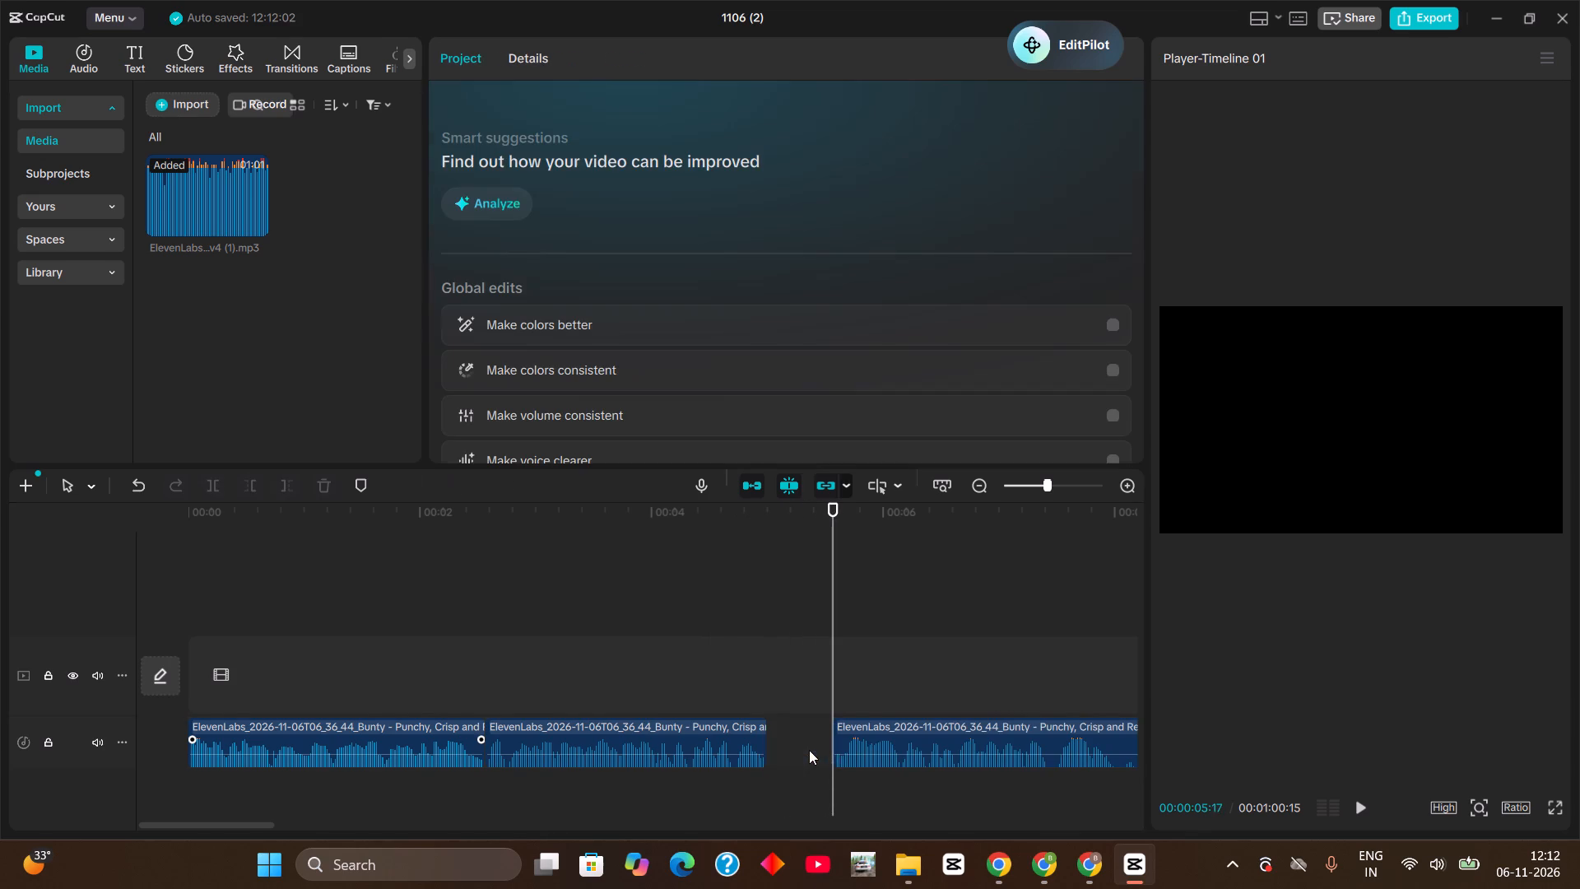
{"action": "left_click_drag", "start_coordinate": [872, 745], "coordinate": [810, 749]}
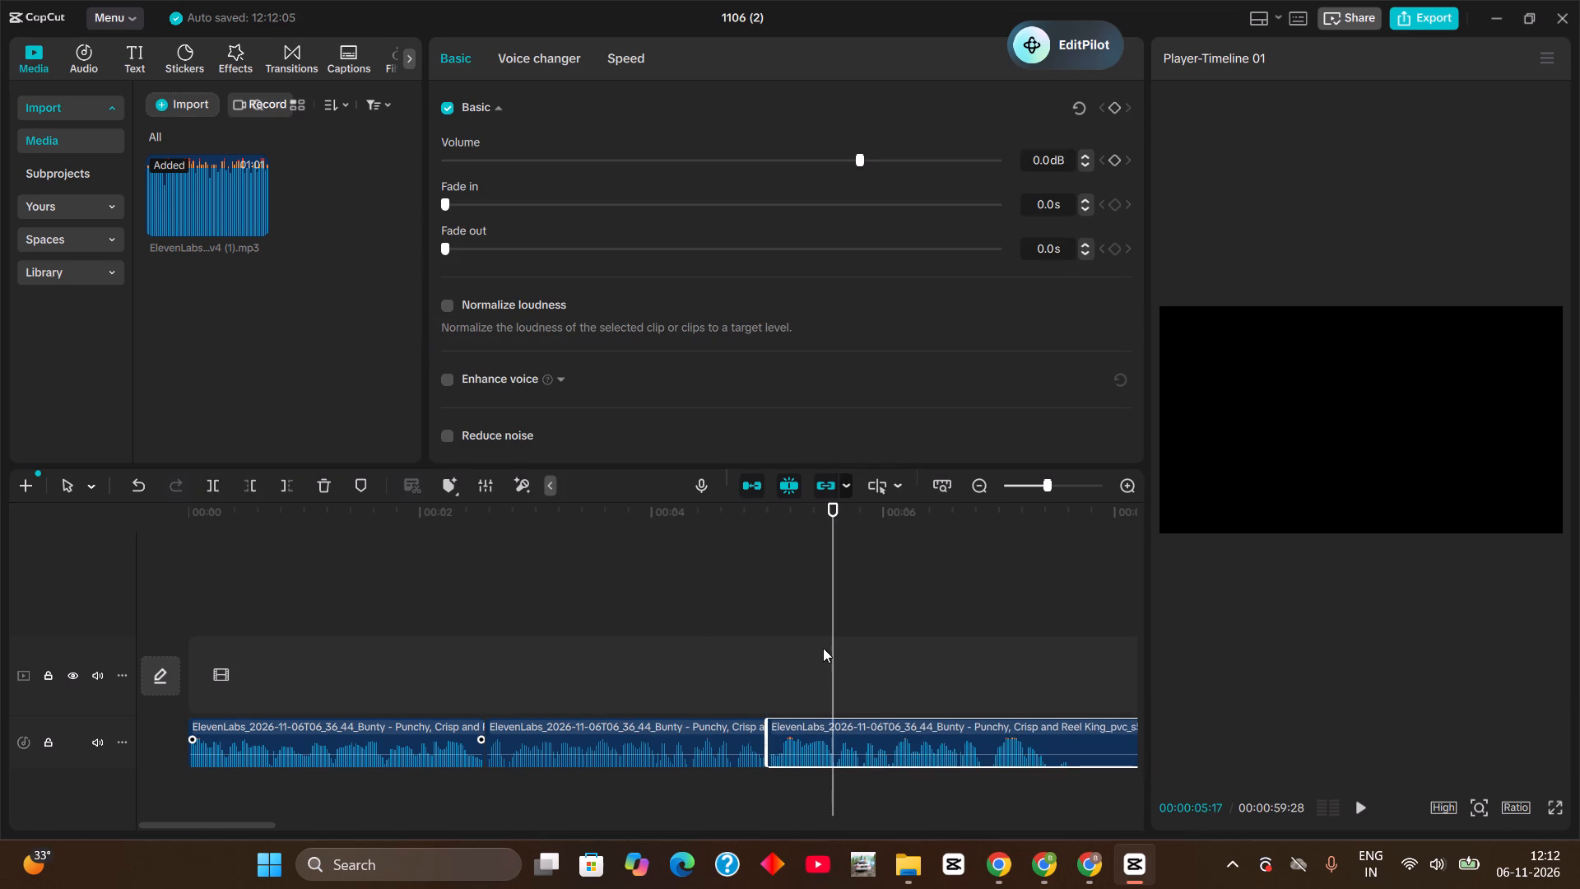
Cut out the voiceover pause between 00:00:07:12 and 00:00:08:16 and close the gap with the following audio.
{"action": "left_click_drag", "start_coordinate": [834, 654], "coordinate": [375, 740]}
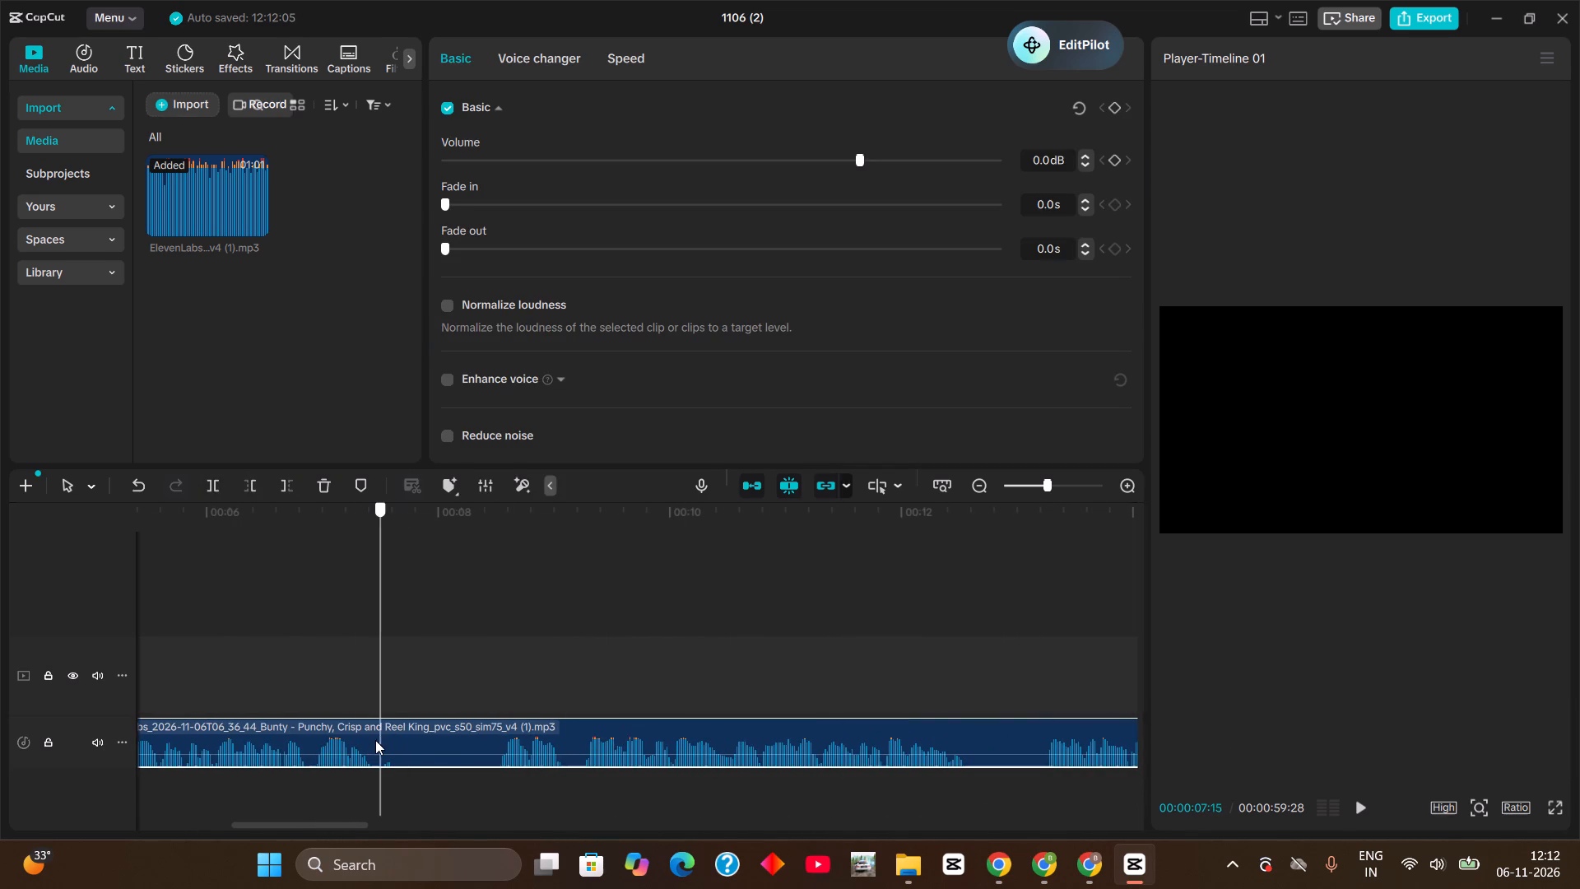
{"action": "left_click_drag", "start_coordinate": [375, 740], "coordinate": [369, 744]}
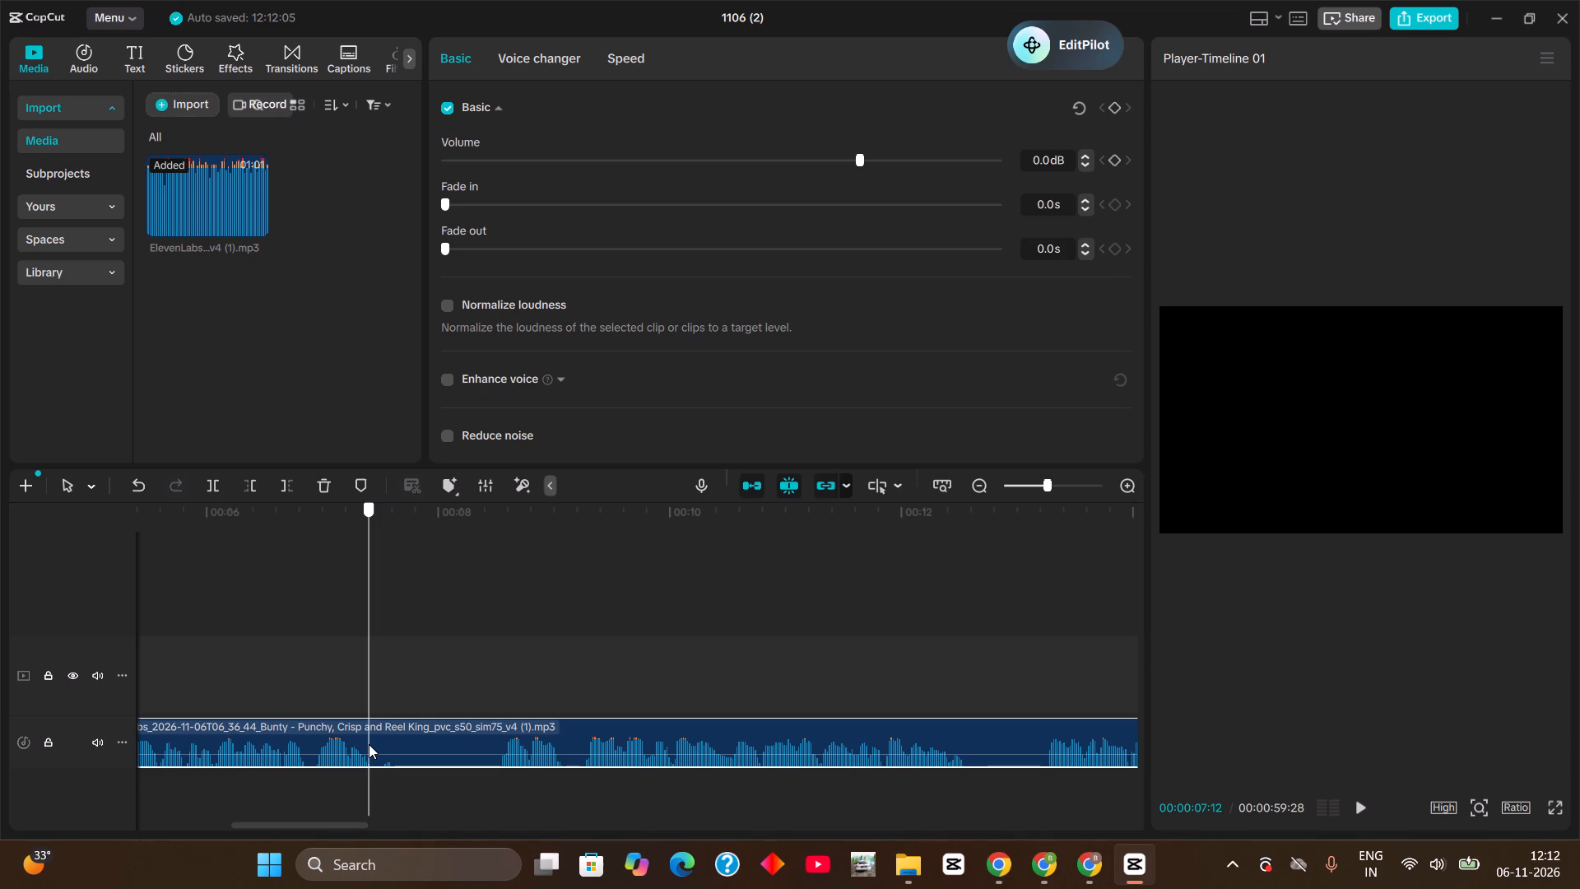
{"action": "left_click_drag", "start_coordinate": [369, 744], "coordinate": [500, 801]}
{"action": "key", "text": "ctrl+b"}
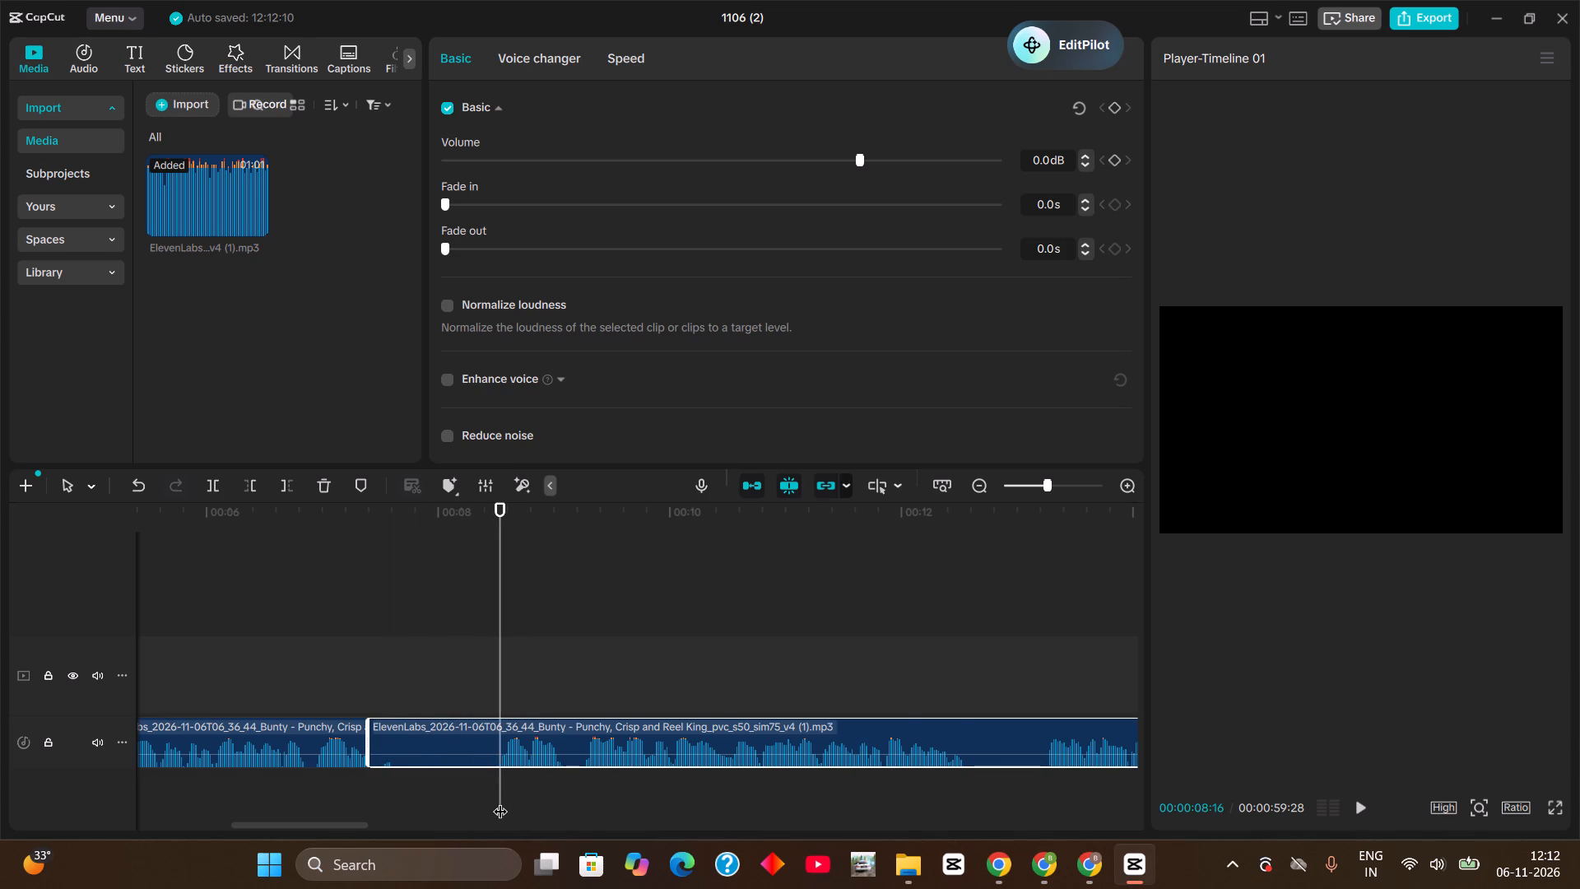
{"action": "key", "text": "ctrl+b"}
{"action": "left_click", "coordinate": [461, 749]}
{"action": "key", "text": "BackSpace"}
{"action": "left_click_drag", "start_coordinate": [518, 738], "coordinate": [391, 733]}
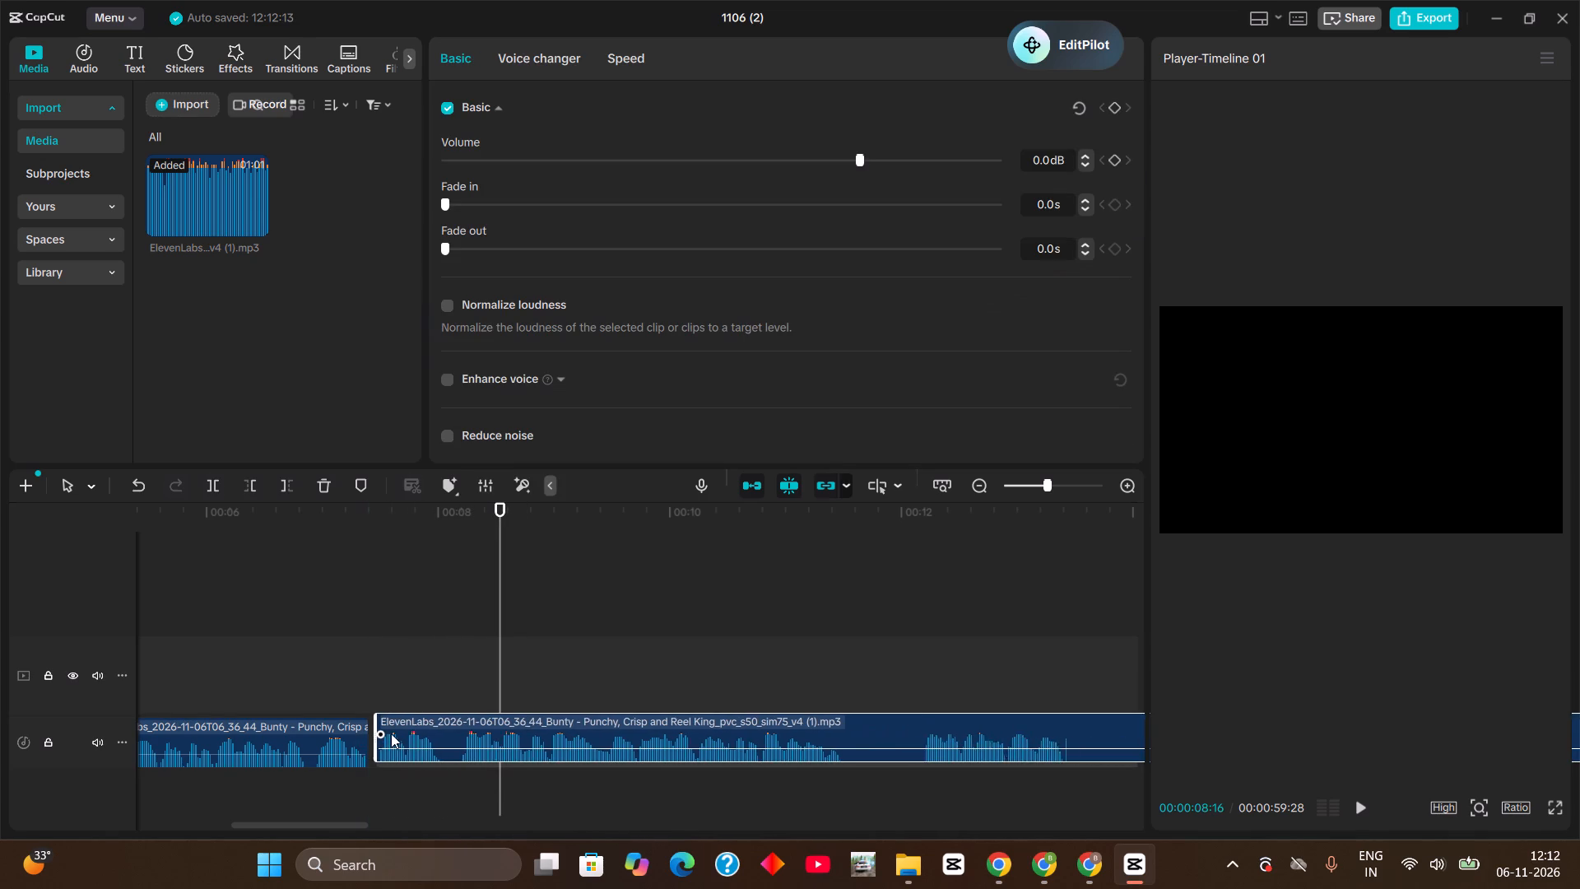
{"action": "left_click_drag", "start_coordinate": [391, 733], "coordinate": [389, 740]}
Cut out the short voiceover pause between 00:00:07:28 and 00:00:08:04 and close the gap with the following audio.
{"action": "left_click_drag", "start_coordinate": [497, 673], "coordinate": [482, 682]}
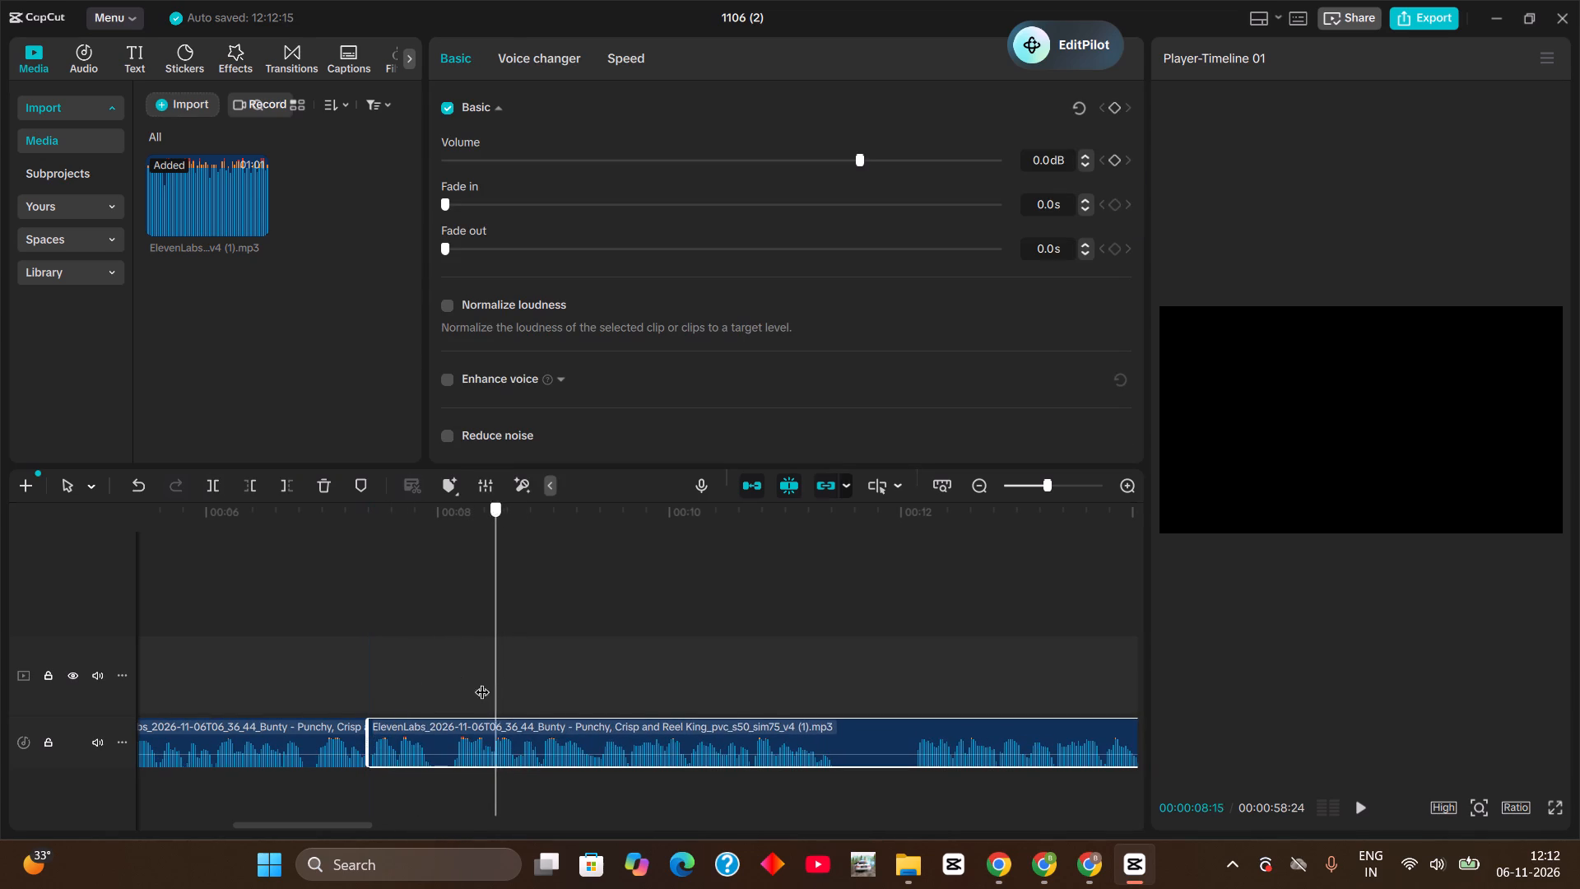
{"action": "left_click_drag", "start_coordinate": [482, 682], "coordinate": [432, 702]}
{"action": "key", "text": "ctrl+b"}
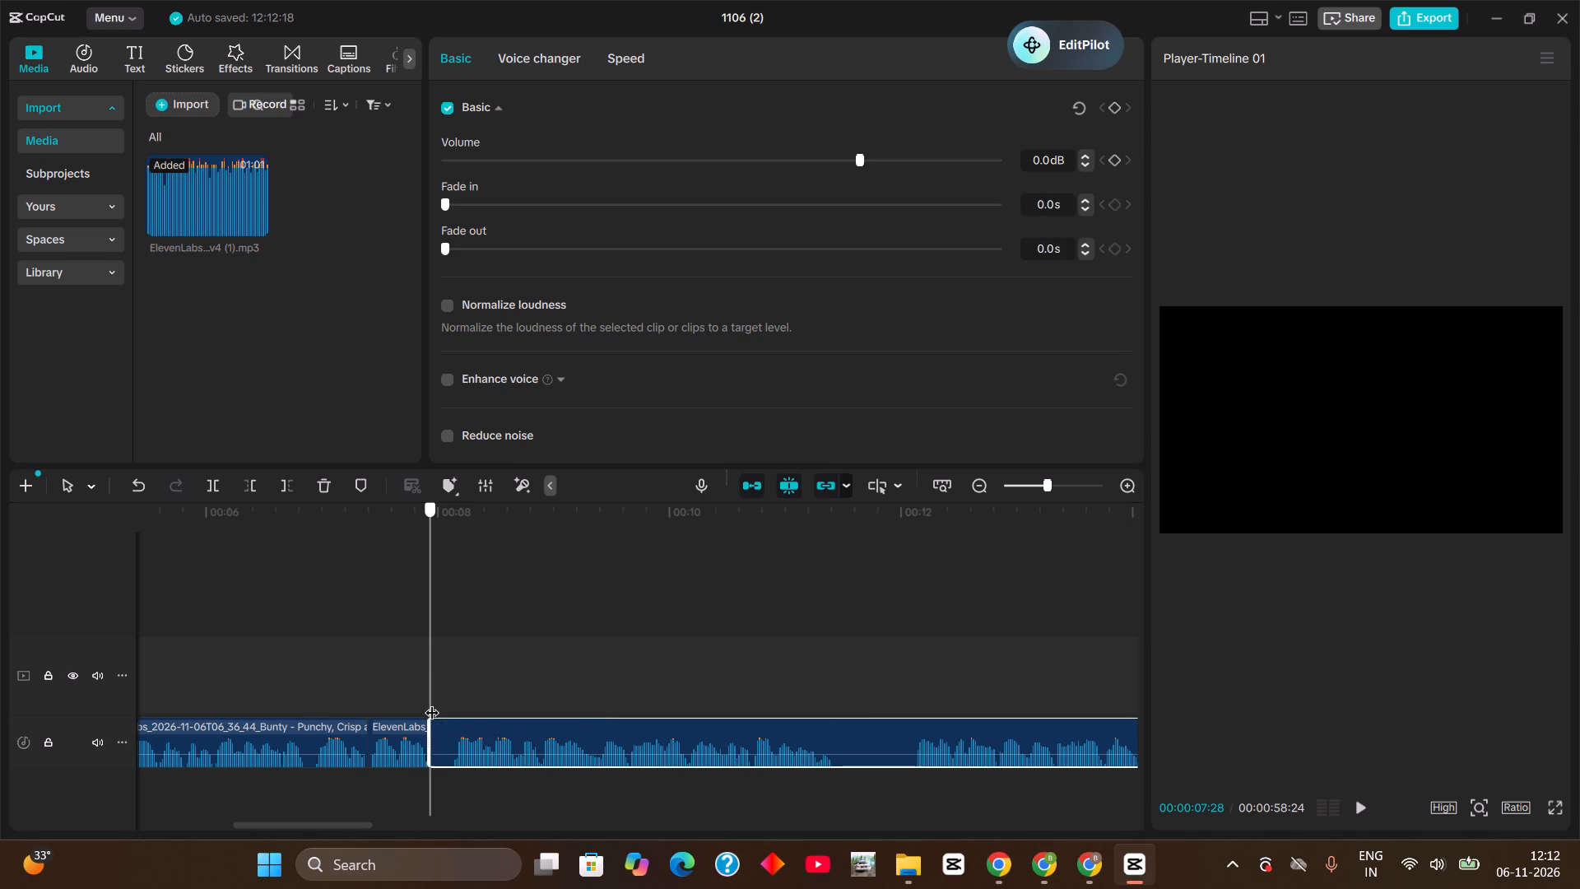
{"action": "left_click_drag", "start_coordinate": [432, 702], "coordinate": [452, 705]}
{"action": "key", "text": "ctrl+b"}
{"action": "left_click", "coordinate": [446, 752]}
{"action": "key", "text": "BackSpace"}
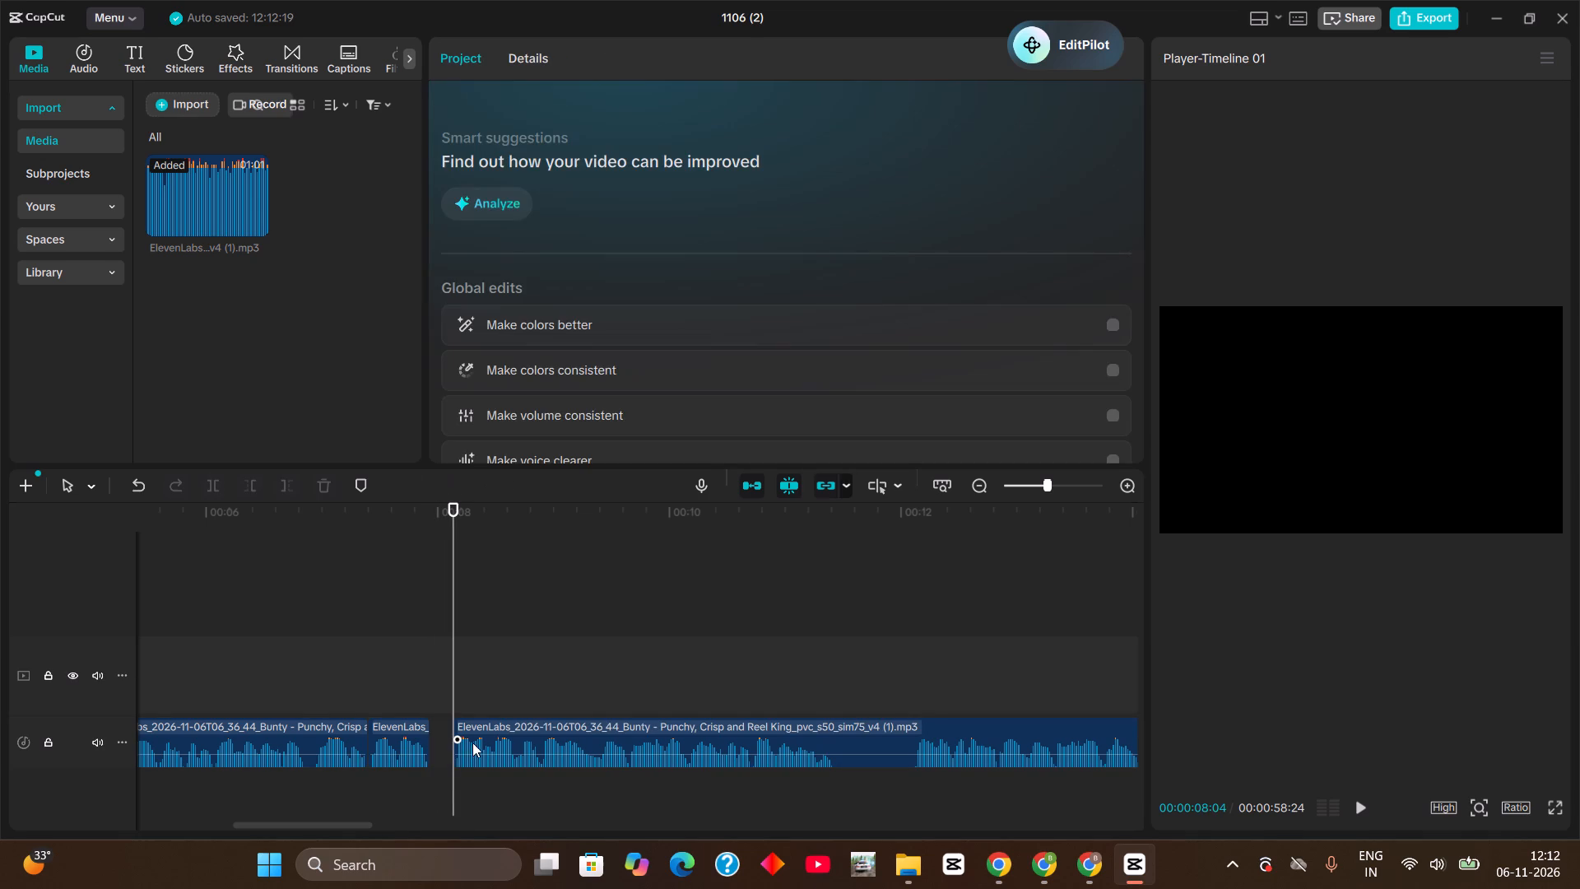
{"action": "left_click_drag", "start_coordinate": [476, 741], "coordinate": [451, 735]}
Cut out the voiceover pause between 00:00:11:06 and 00:00:11:27 and close the gap with the following audio.
{"action": "left_click_drag", "start_coordinate": [451, 686], "coordinate": [857, 777]}
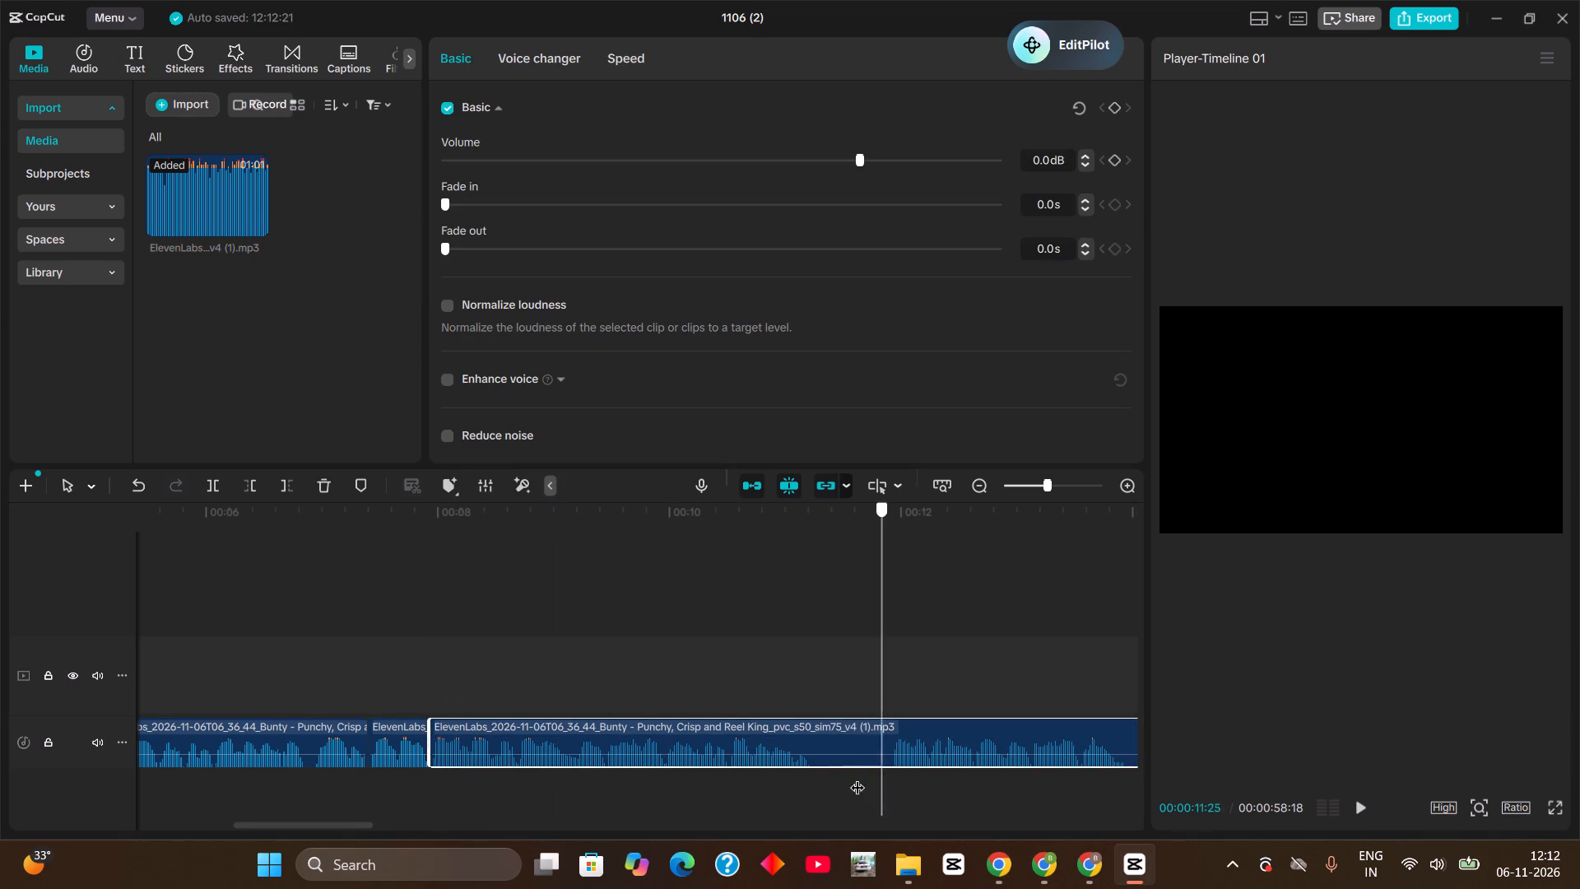
{"action": "left_click_drag", "start_coordinate": [857, 777], "coordinate": [810, 772]}
{"action": "key", "text": "ctrl+b"}
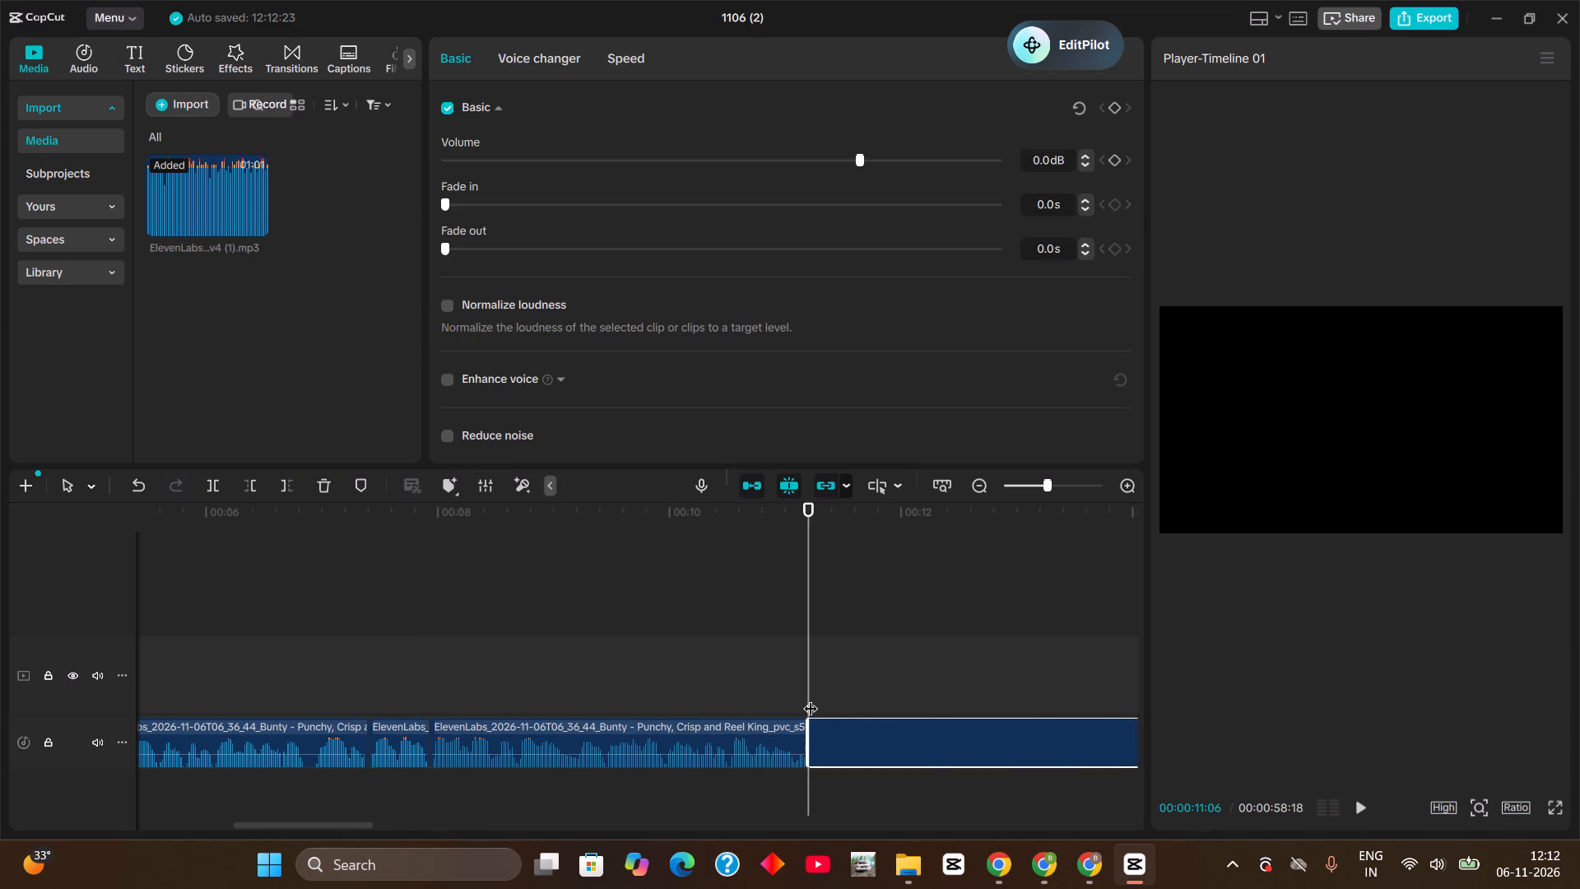
{"action": "left_click_drag", "start_coordinate": [812, 691], "coordinate": [890, 705]}
{"action": "key", "text": "ctrl+b"}
{"action": "left_click", "coordinate": [851, 731]}
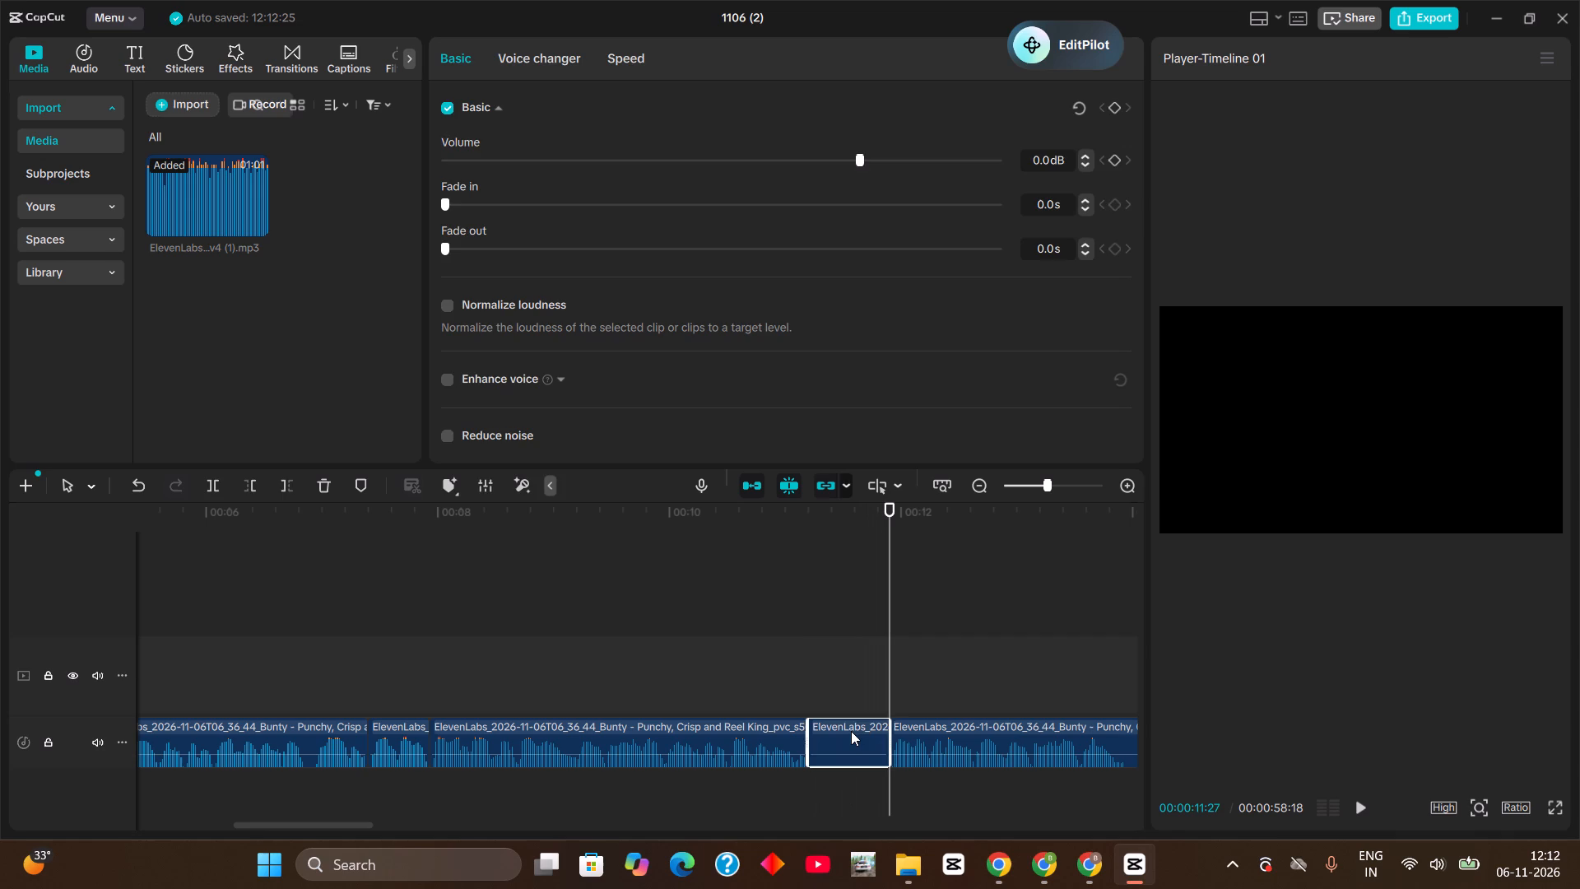
{"action": "key", "text": "BackSpace"}
{"action": "left_click_drag", "start_coordinate": [926, 727], "coordinate": [848, 731]}
Play the voiceover from about 12 seconds, cut out the pause between 00:00:13:04 and 00:00:13:11, and close the gap.
{"action": "left_click_drag", "start_coordinate": [885, 668], "coordinate": [703, 710]}
{"action": "key", "text": "space"}
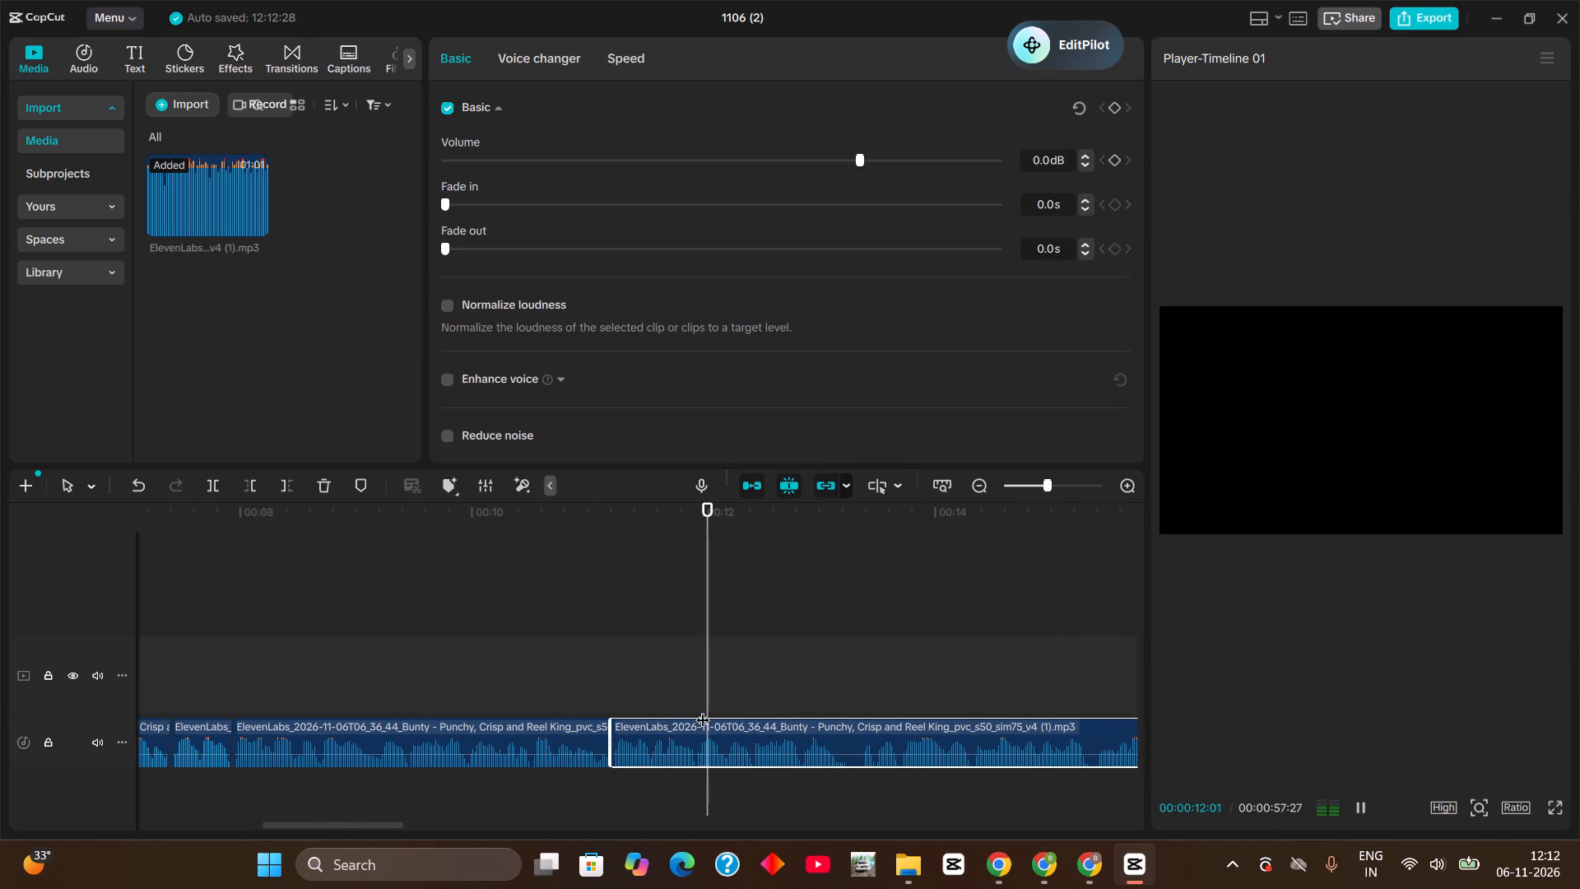
{"action": "key", "text": "space"}
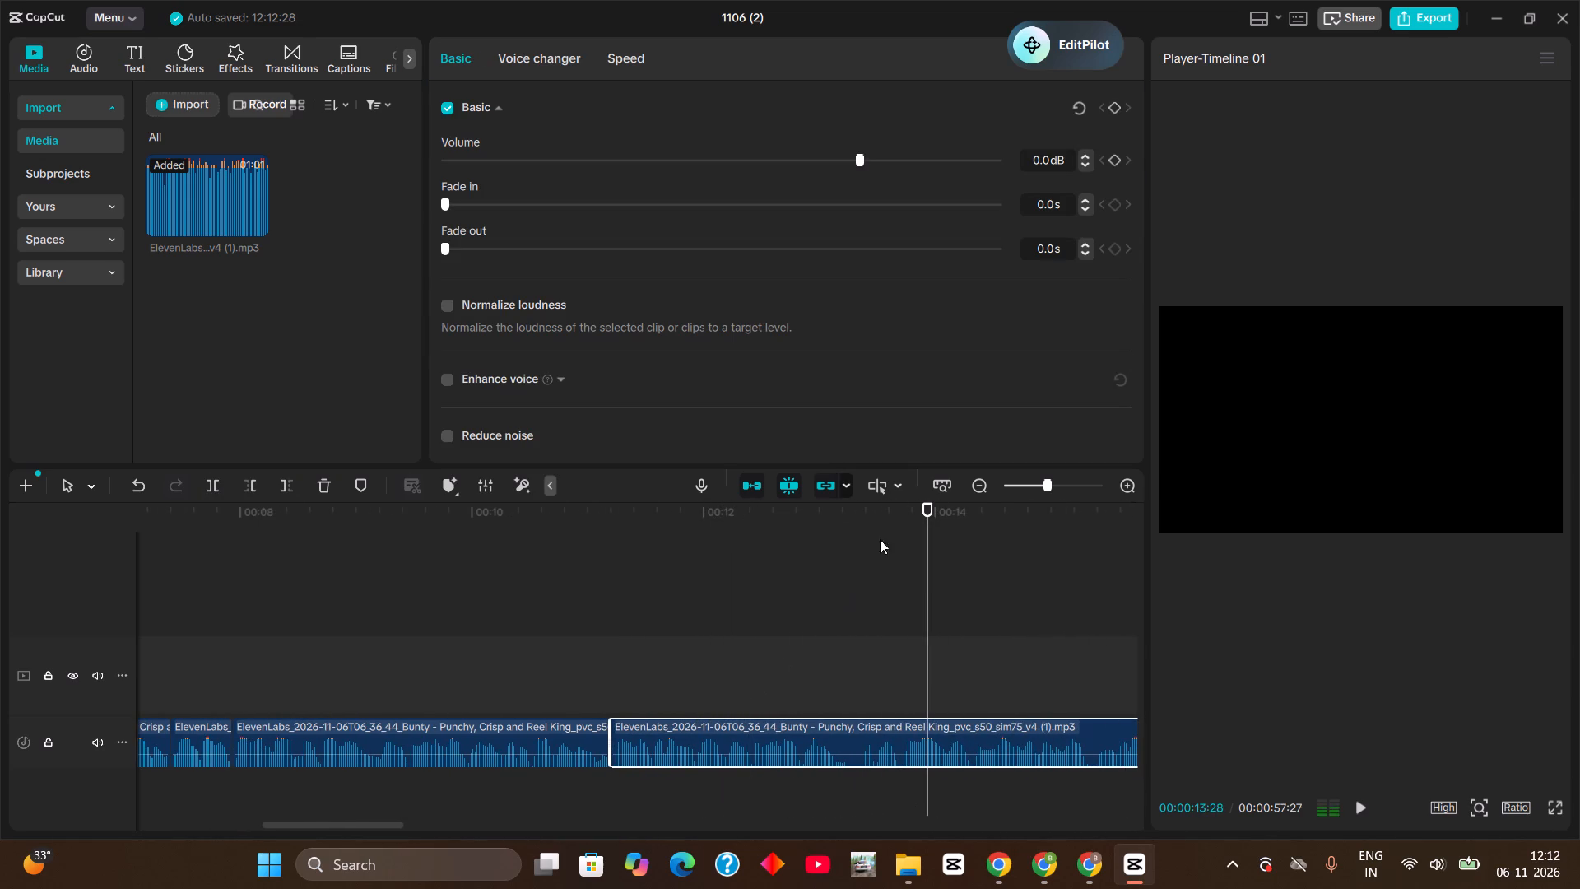
{"action": "left_click_drag", "start_coordinate": [876, 510], "coordinate": [834, 538]}
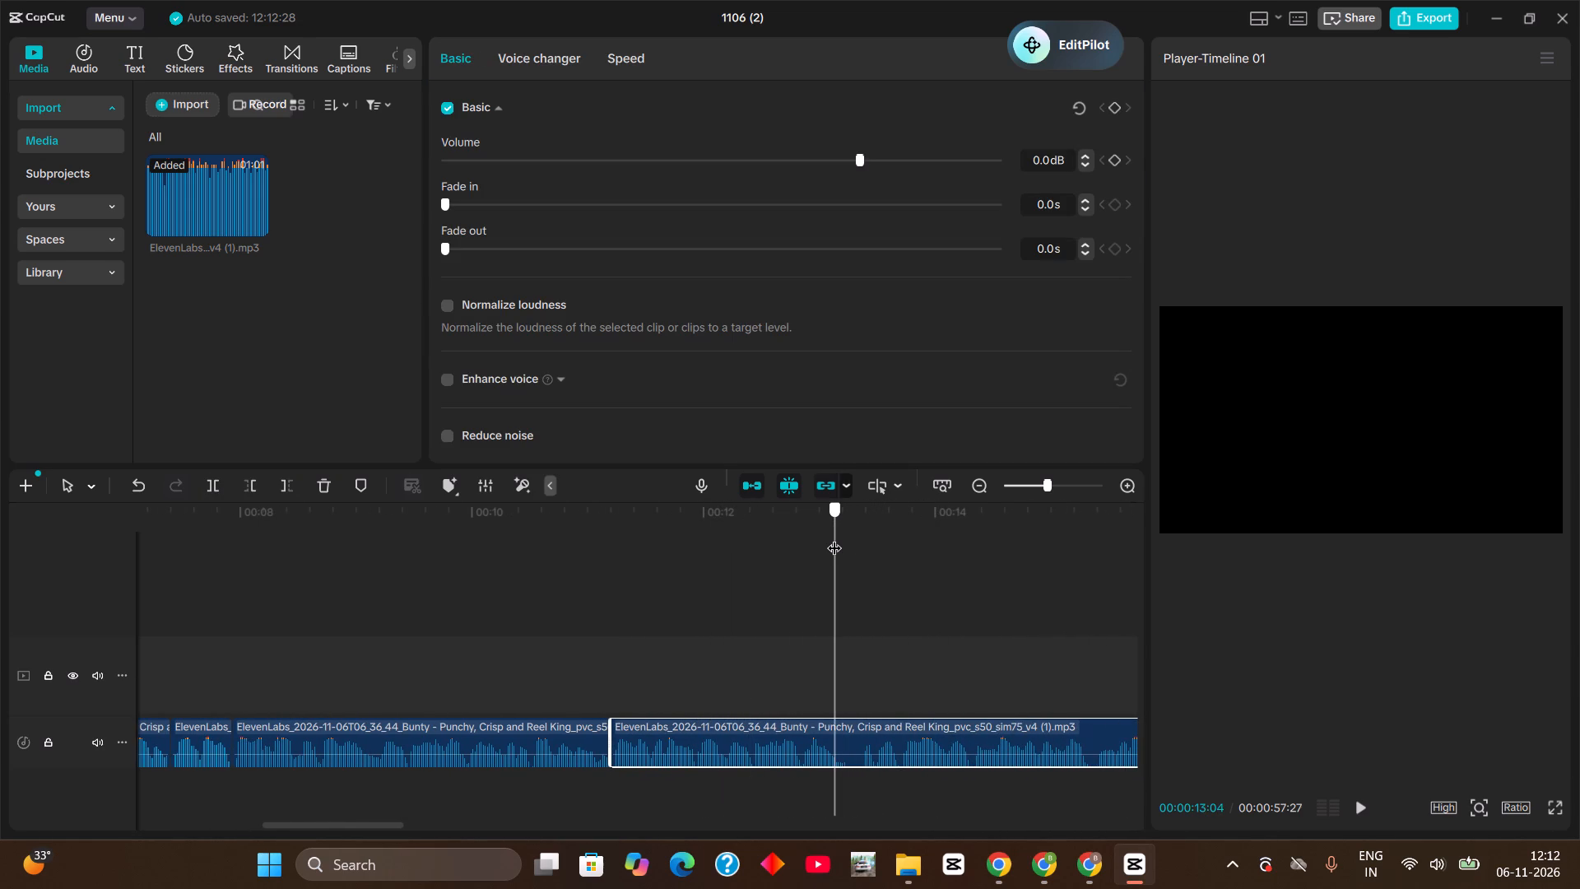
{"action": "left_click_drag", "start_coordinate": [834, 538], "coordinate": [861, 552]}
{"action": "key", "text": "ctrl+b"}
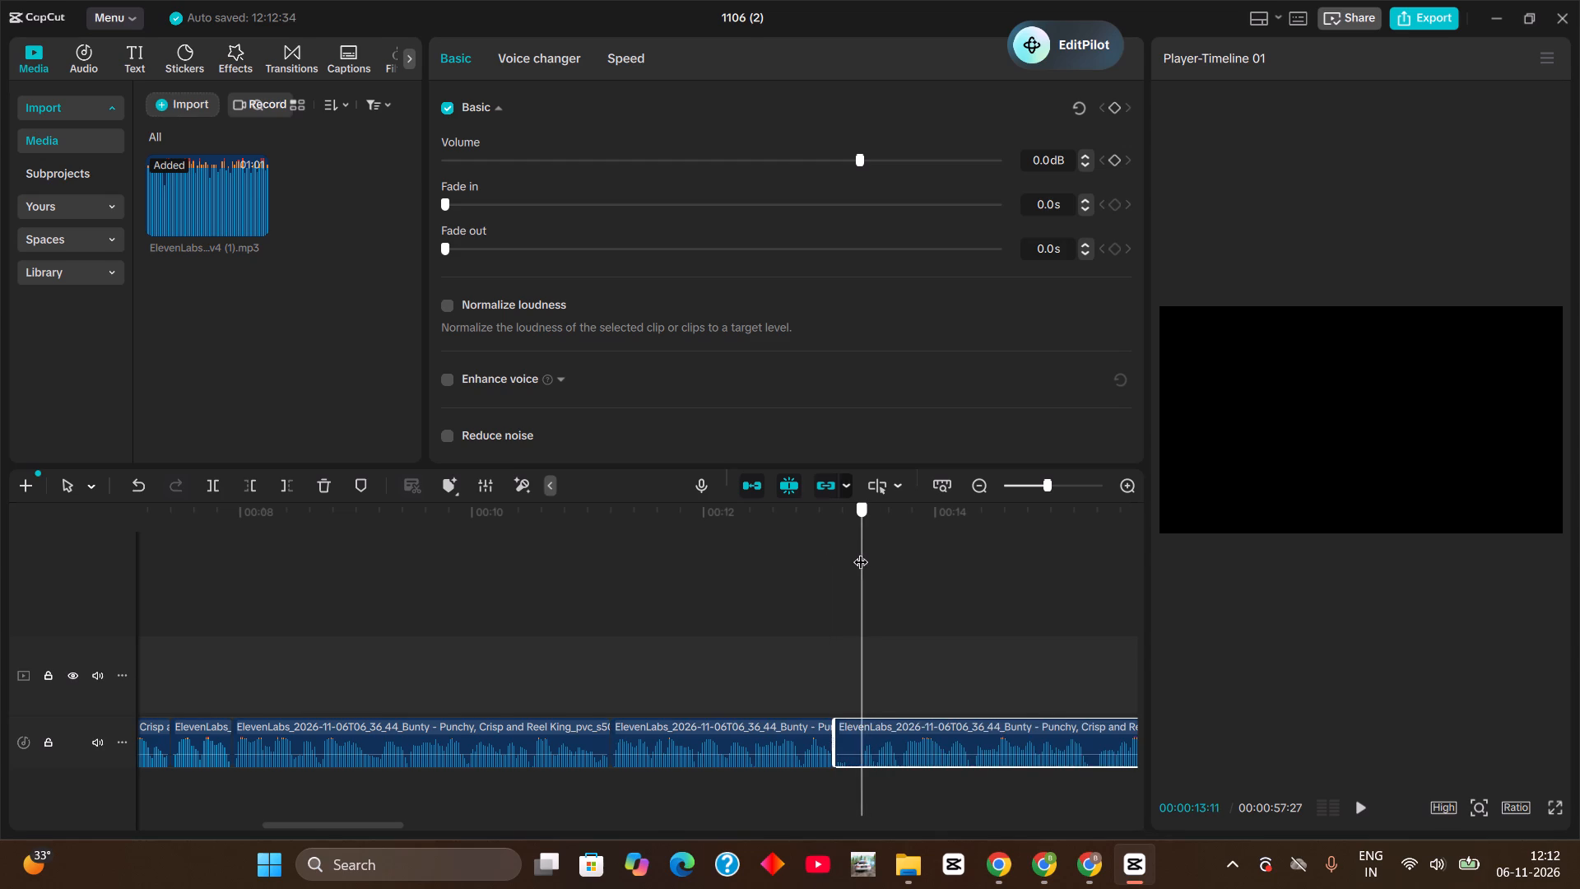
{"action": "left_click_drag", "start_coordinate": [861, 552], "coordinate": [863, 552]}
{"action": "key", "text": "ctrl+b"}
{"action": "left_click", "coordinate": [847, 744]}
{"action": "key", "text": "BackSpace"}
{"action": "left_click_drag", "start_coordinate": [885, 740], "coordinate": [860, 740]}
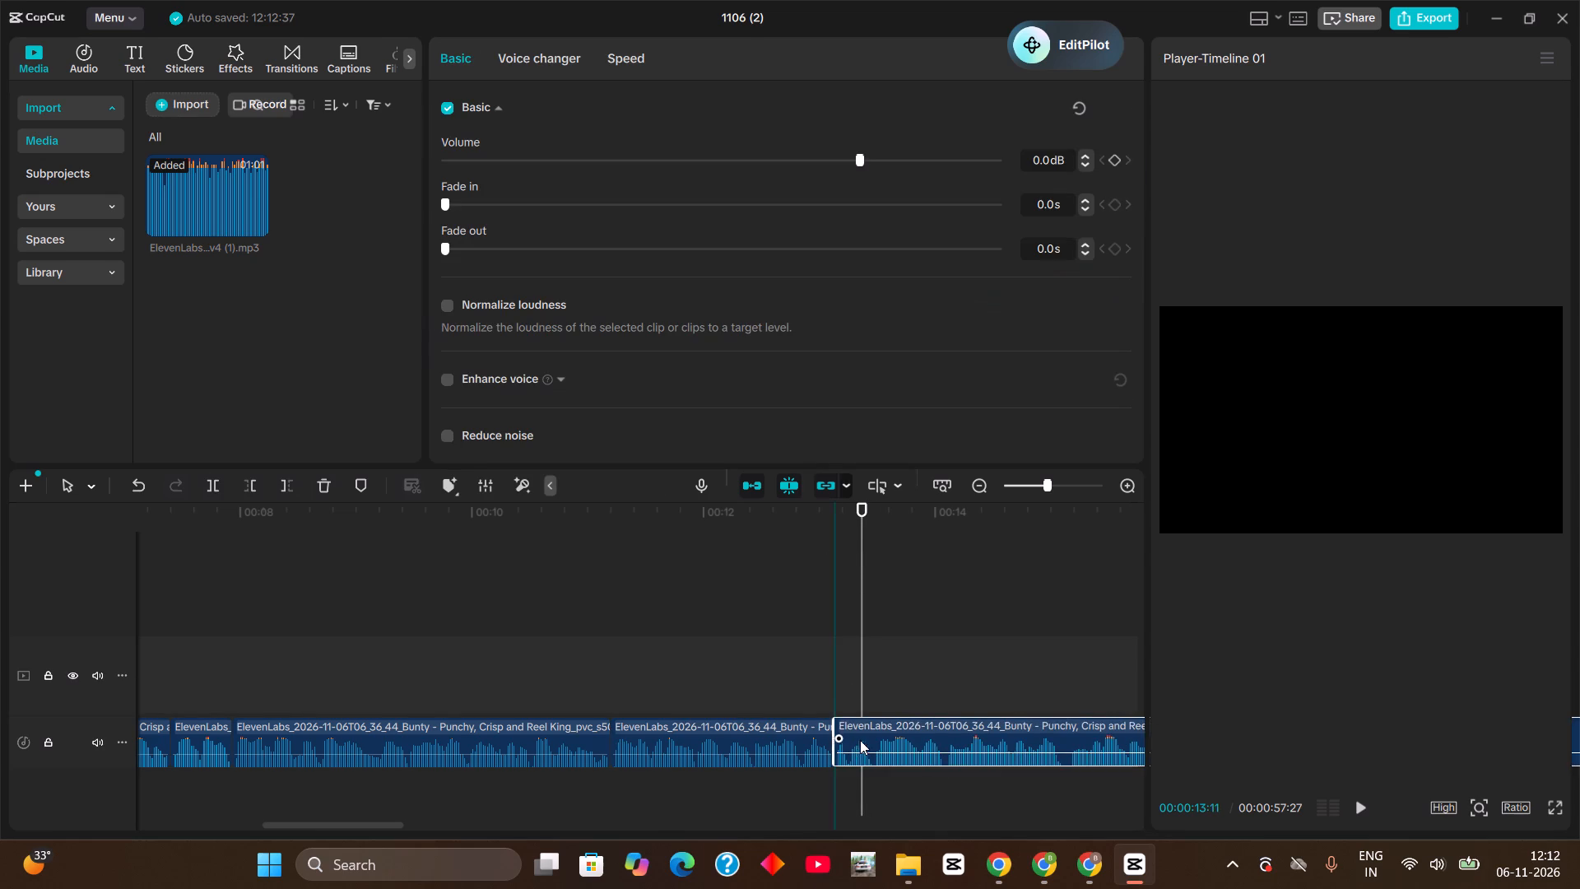
{"action": "left_click_drag", "start_coordinate": [860, 740], "coordinate": [855, 740]}
Play across the latest join, cut out the voiceover pause from about 00:00:16:27 to 00:00:17:13, and close the gap.
{"action": "left_click", "coordinate": [769, 524]}
{"action": "key", "text": "space"}
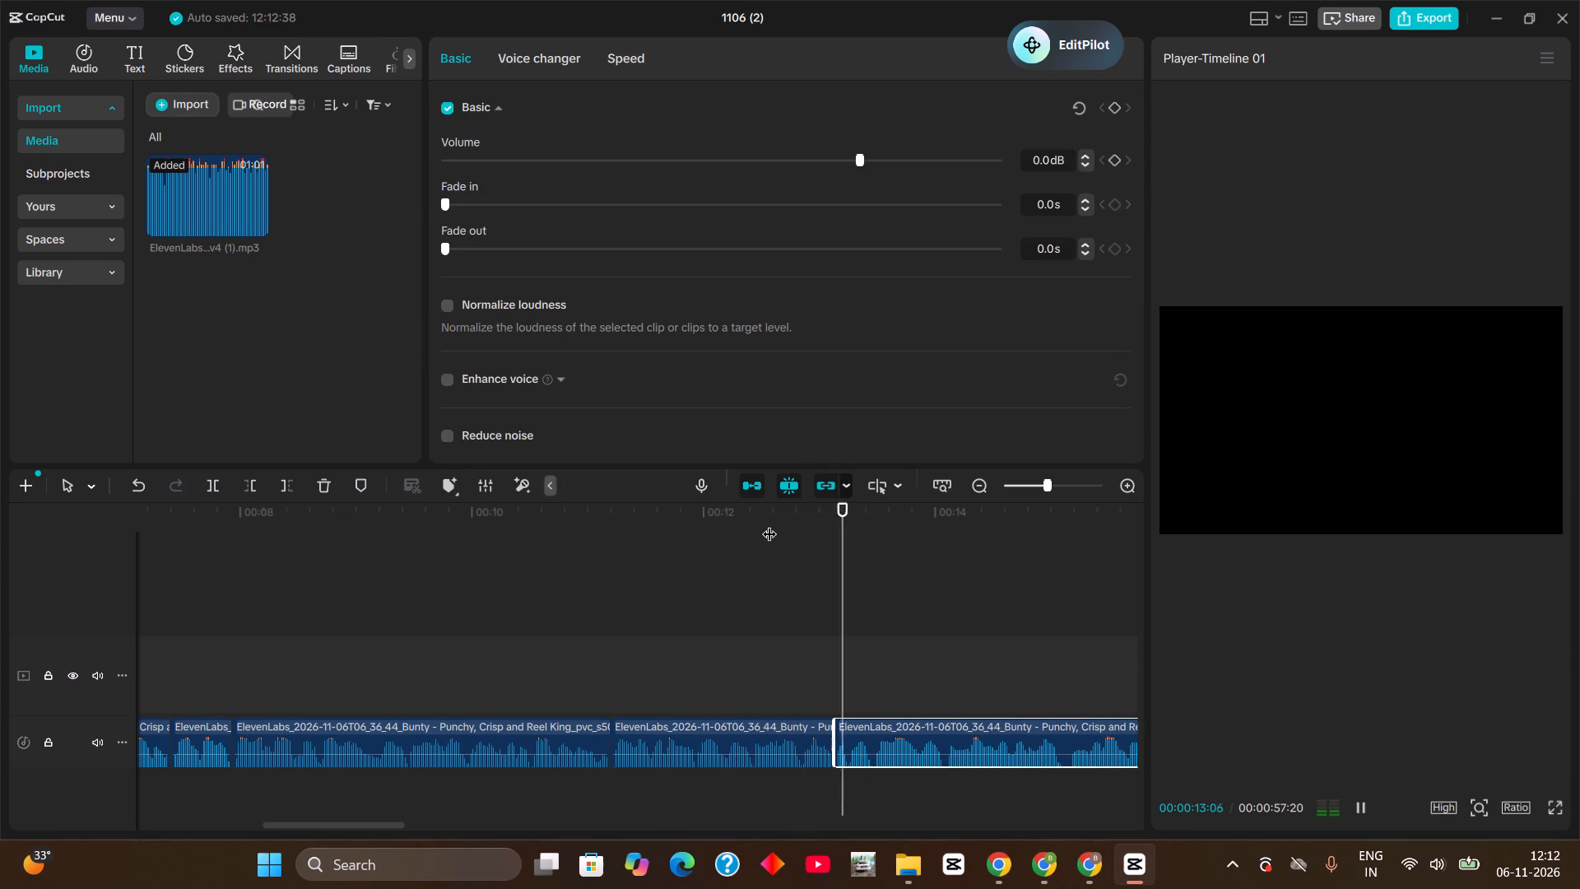
{"action": "left_click_drag", "start_coordinate": [950, 528], "coordinate": [1090, 549]}
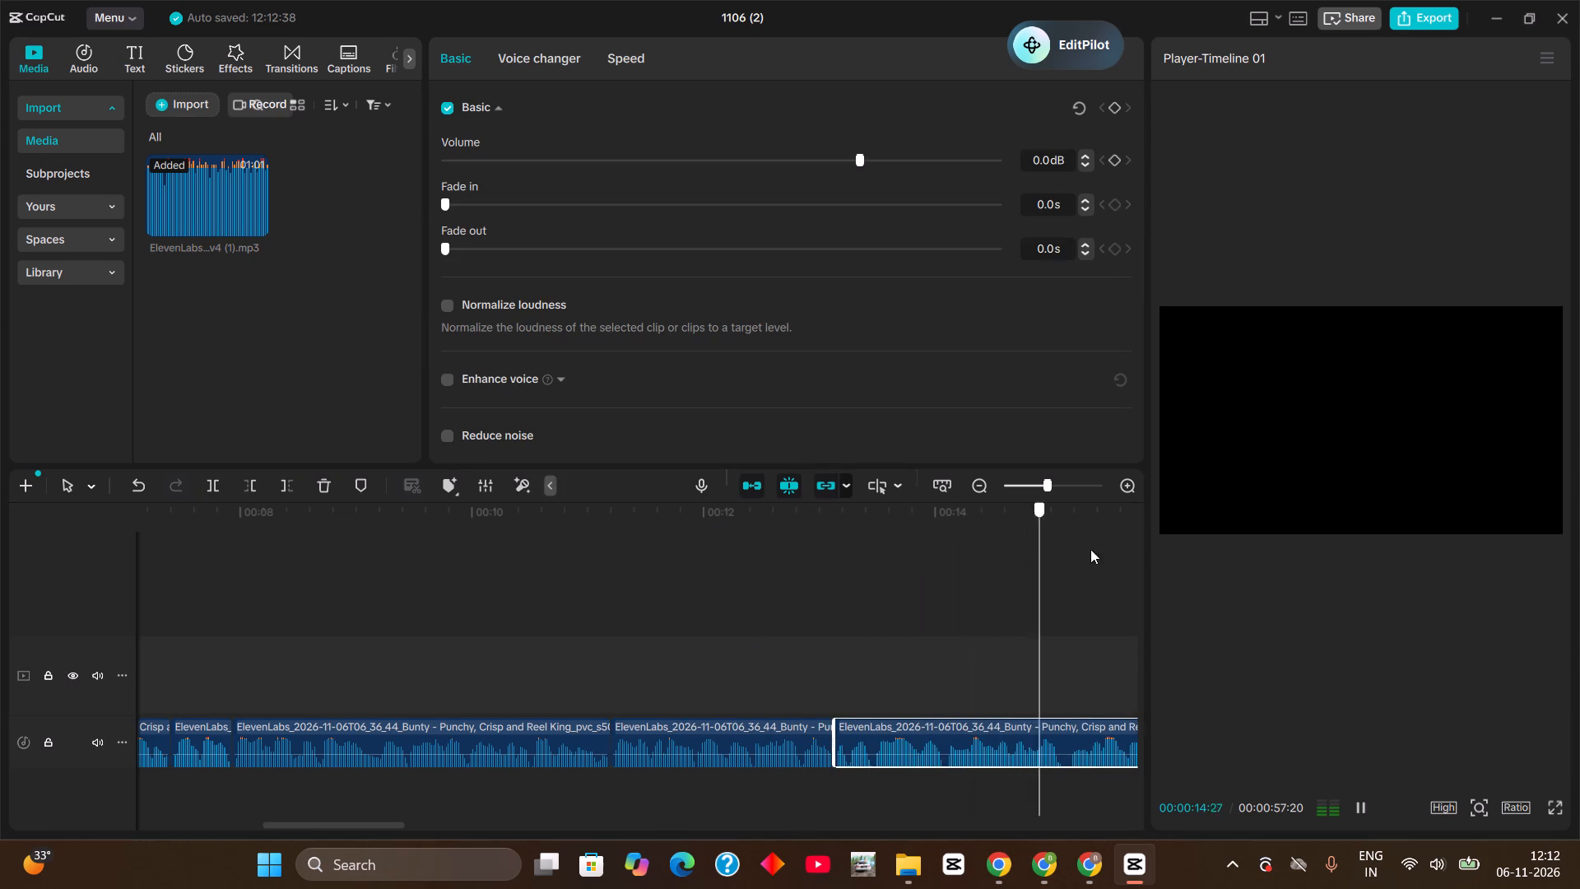
{"action": "left_click_drag", "start_coordinate": [1090, 549], "coordinate": [550, 621]}
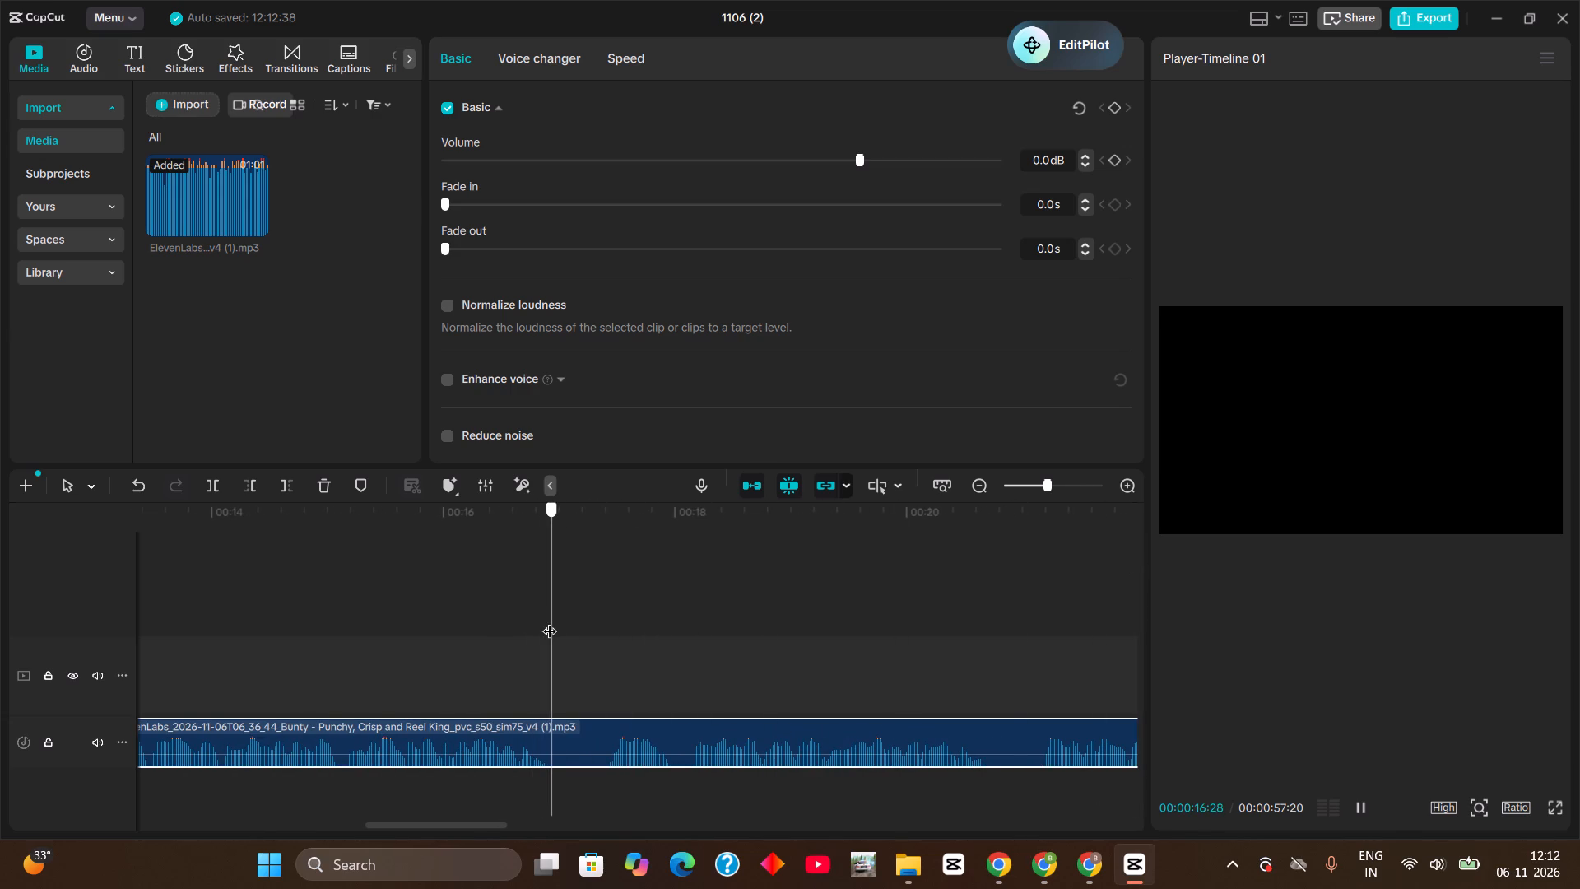
{"action": "left_click_drag", "start_coordinate": [550, 621], "coordinate": [602, 631]}
{"action": "key", "text": "ctrl+b"}
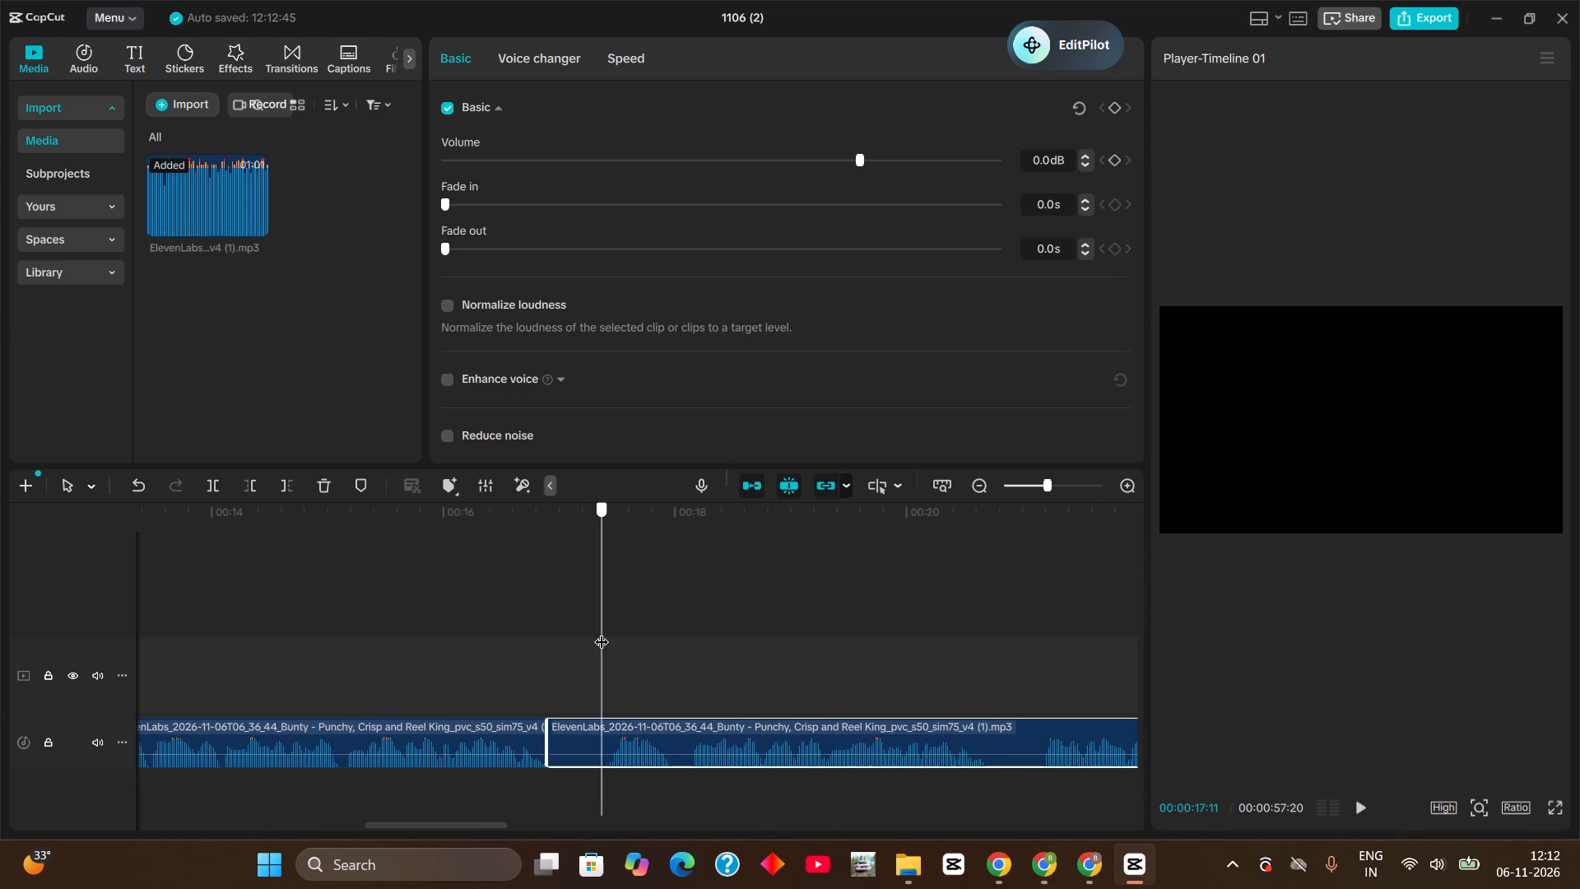
{"action": "left_click_drag", "start_coordinate": [602, 631], "coordinate": [608, 632]}
{"action": "key", "text": "ctrl+b"}
{"action": "left_click", "coordinate": [583, 737]}
{"action": "key", "text": "BackSpace"}
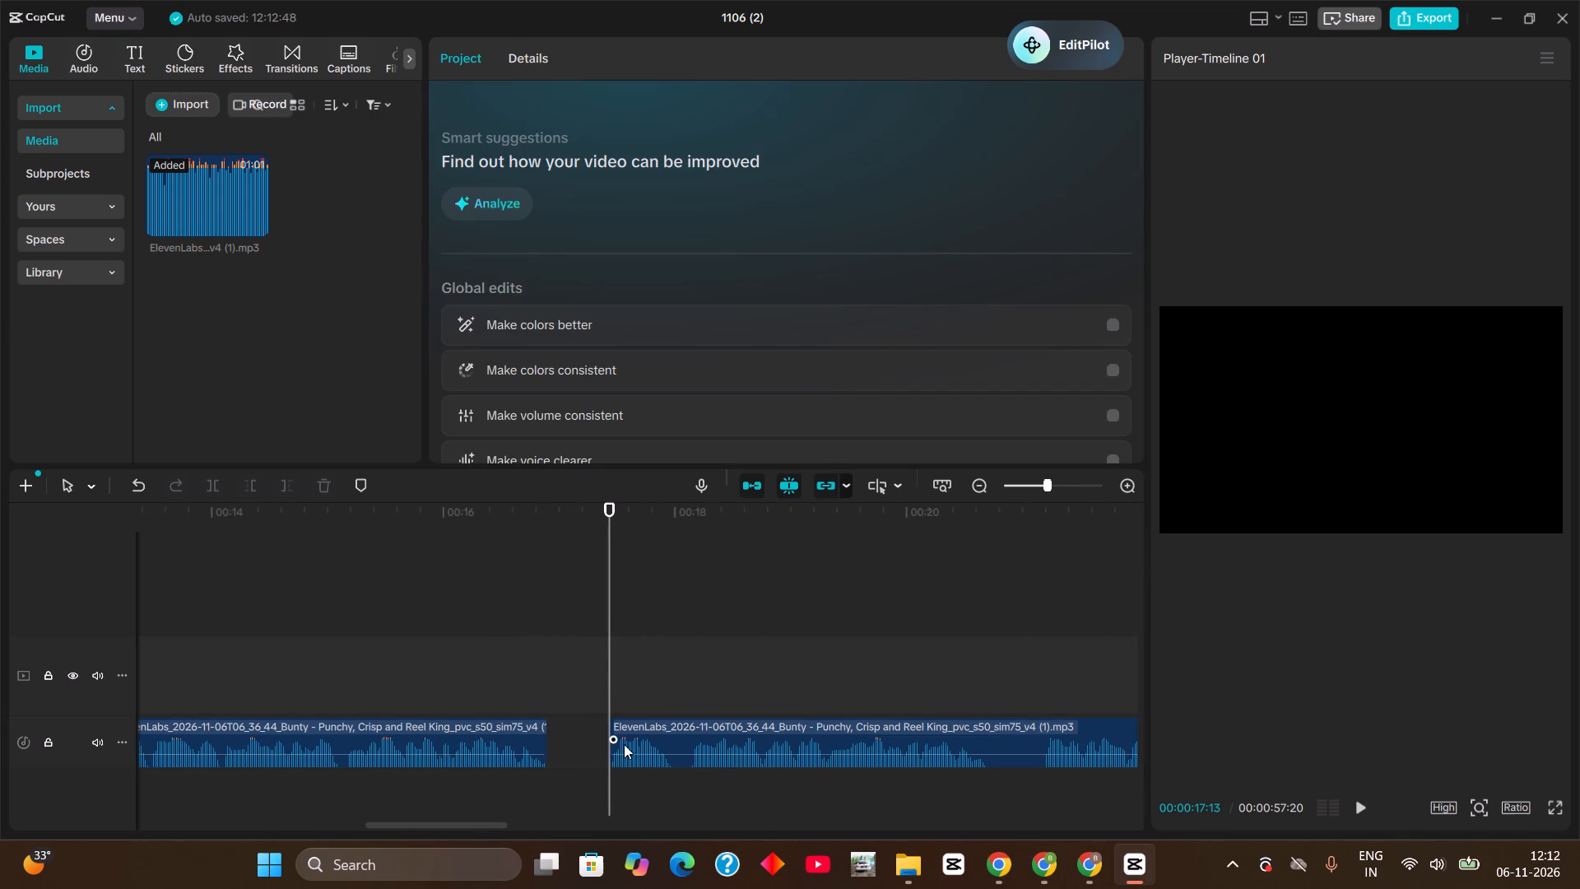
{"action": "left_click_drag", "start_coordinate": [640, 737], "coordinate": [583, 738]}
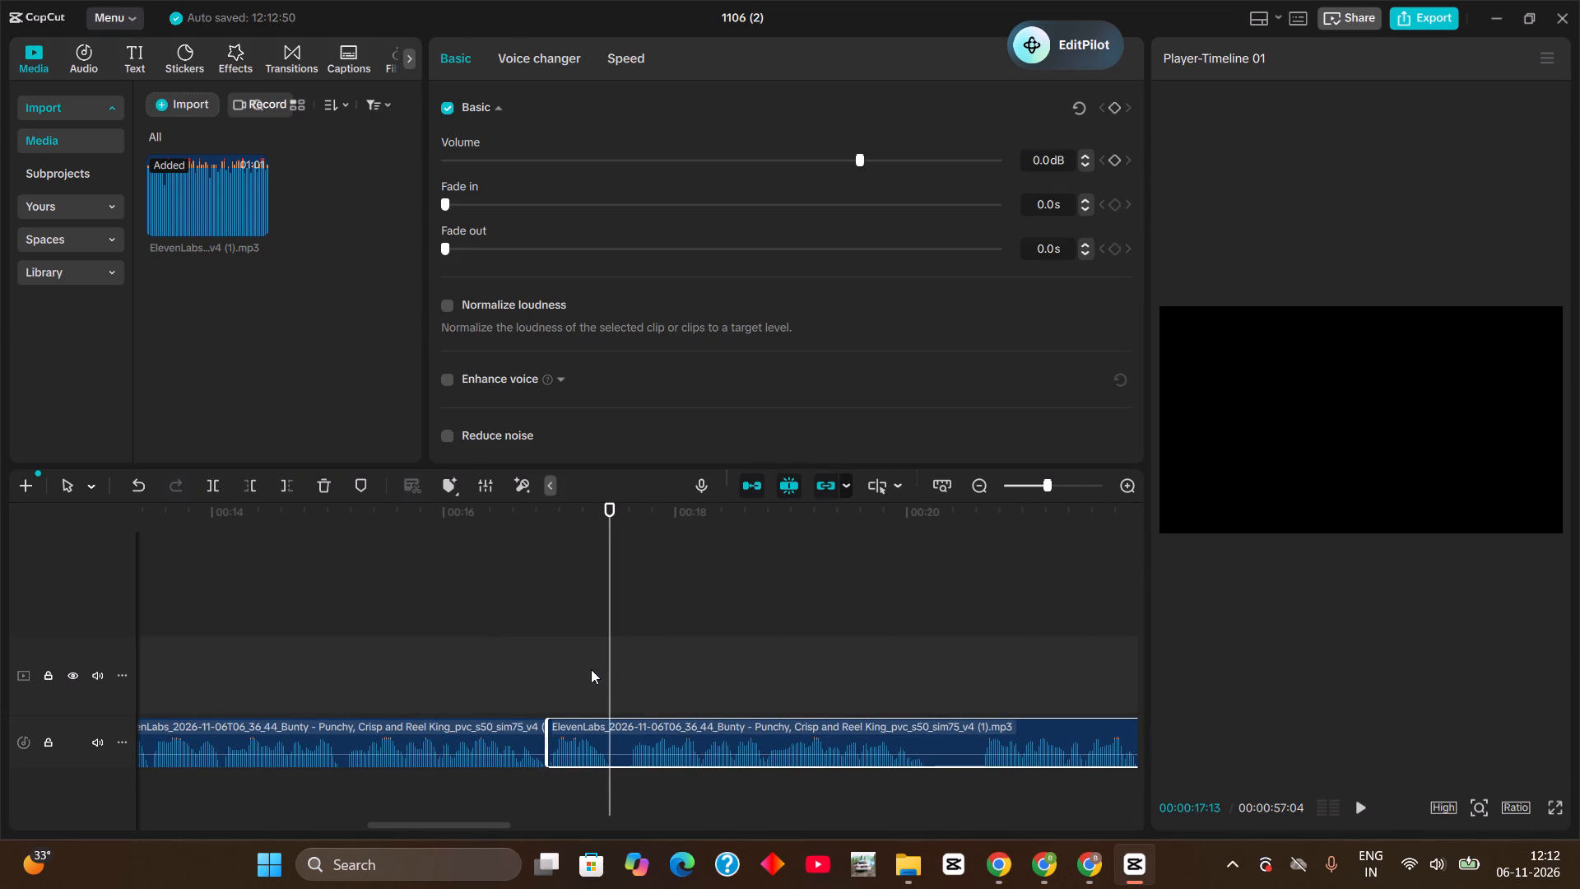
Cut out the short voiceover pause between 00:00:17:13 and 00:00:17:19 and close the gap with the following audio.
{"action": "left_click_drag", "start_coordinate": [610, 668], "coordinate": [608, 677]}
{"action": "left_click_drag", "start_coordinate": [608, 677], "coordinate": [631, 686]}
{"action": "key", "text": "ctrl+b"}
{"action": "key", "text": "ctrl+b"}
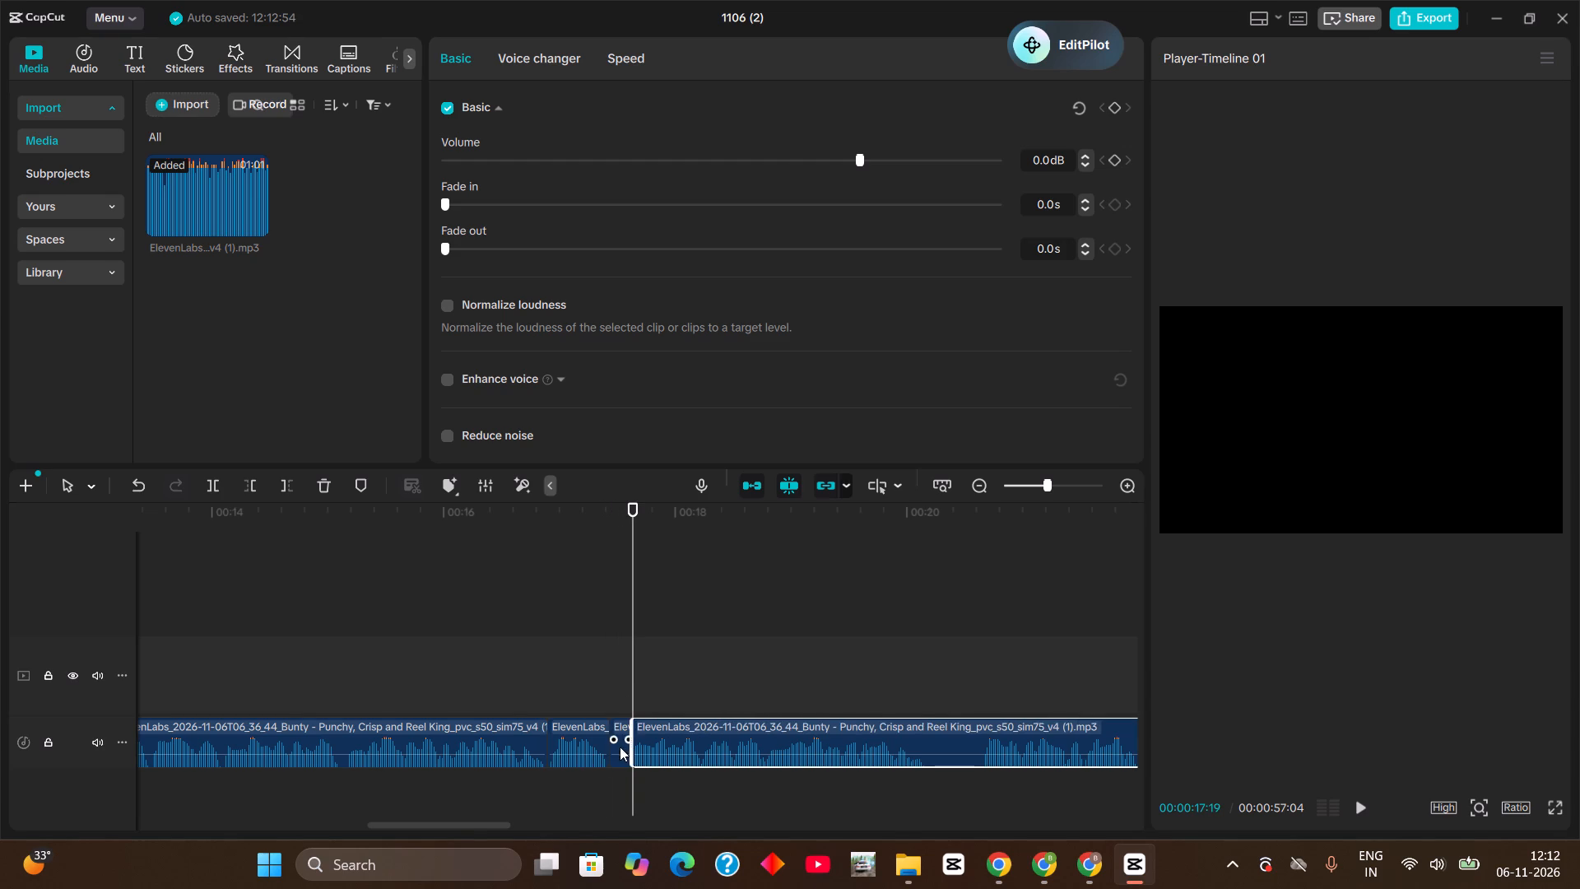
{"action": "left_click", "coordinate": [618, 758]}
{"action": "key", "text": "BackSpace"}
{"action": "left_click_drag", "start_coordinate": [673, 735], "coordinate": [655, 738]}
Cut out the voiceover pause between 00:00:19:28 and 00:00:20:13 and close the gap with the following audio.
{"action": "left_click_drag", "start_coordinate": [632, 672], "coordinate": [886, 705]}
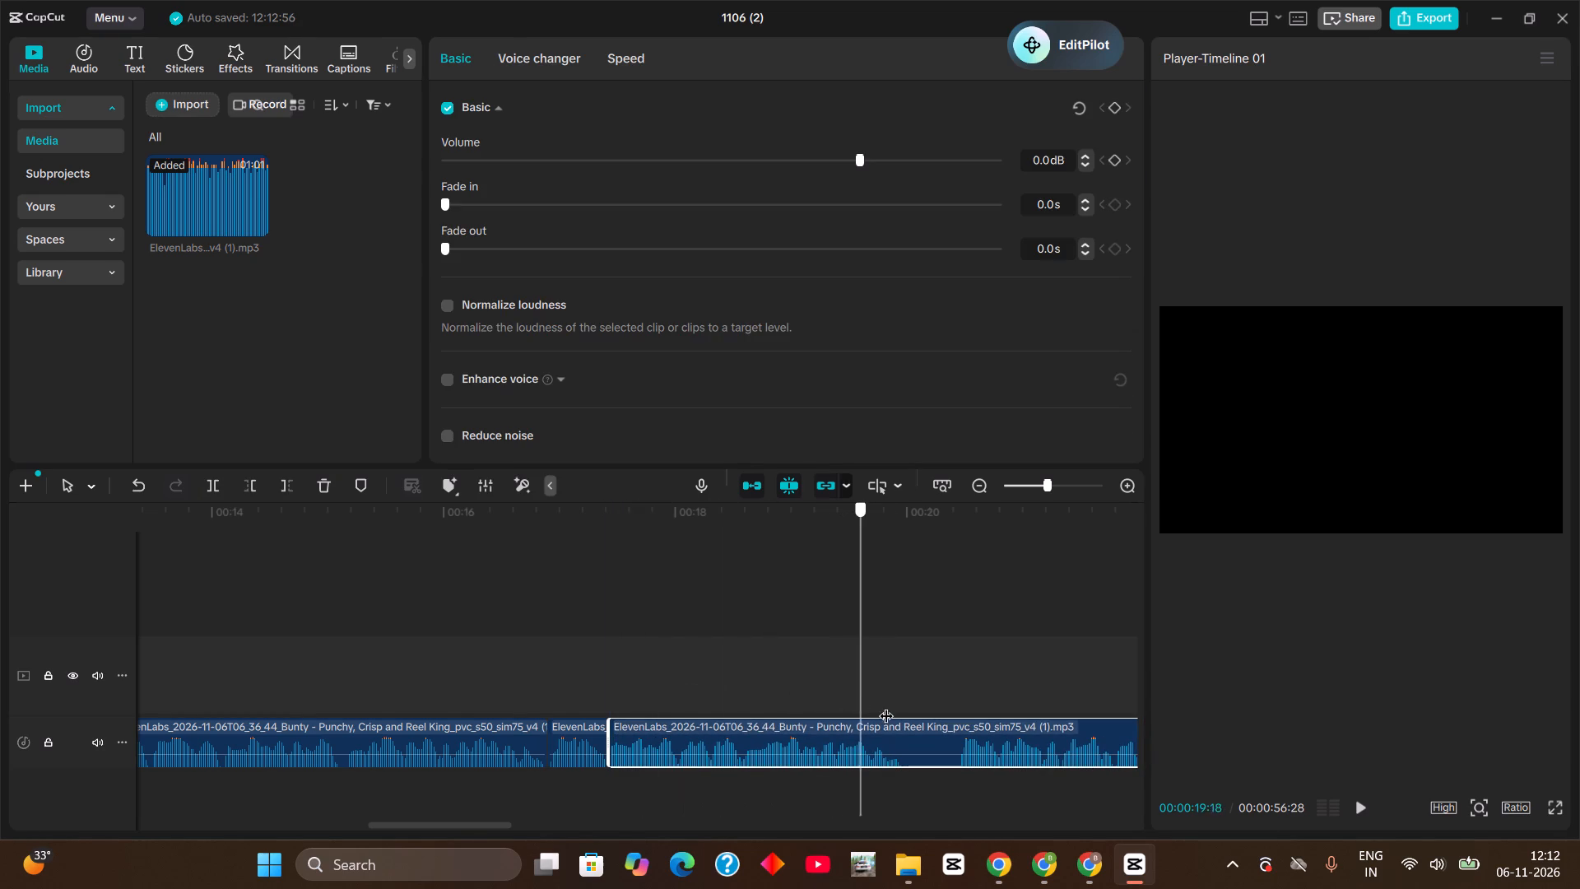
{"action": "left_click_drag", "start_coordinate": [886, 705], "coordinate": [898, 713]}
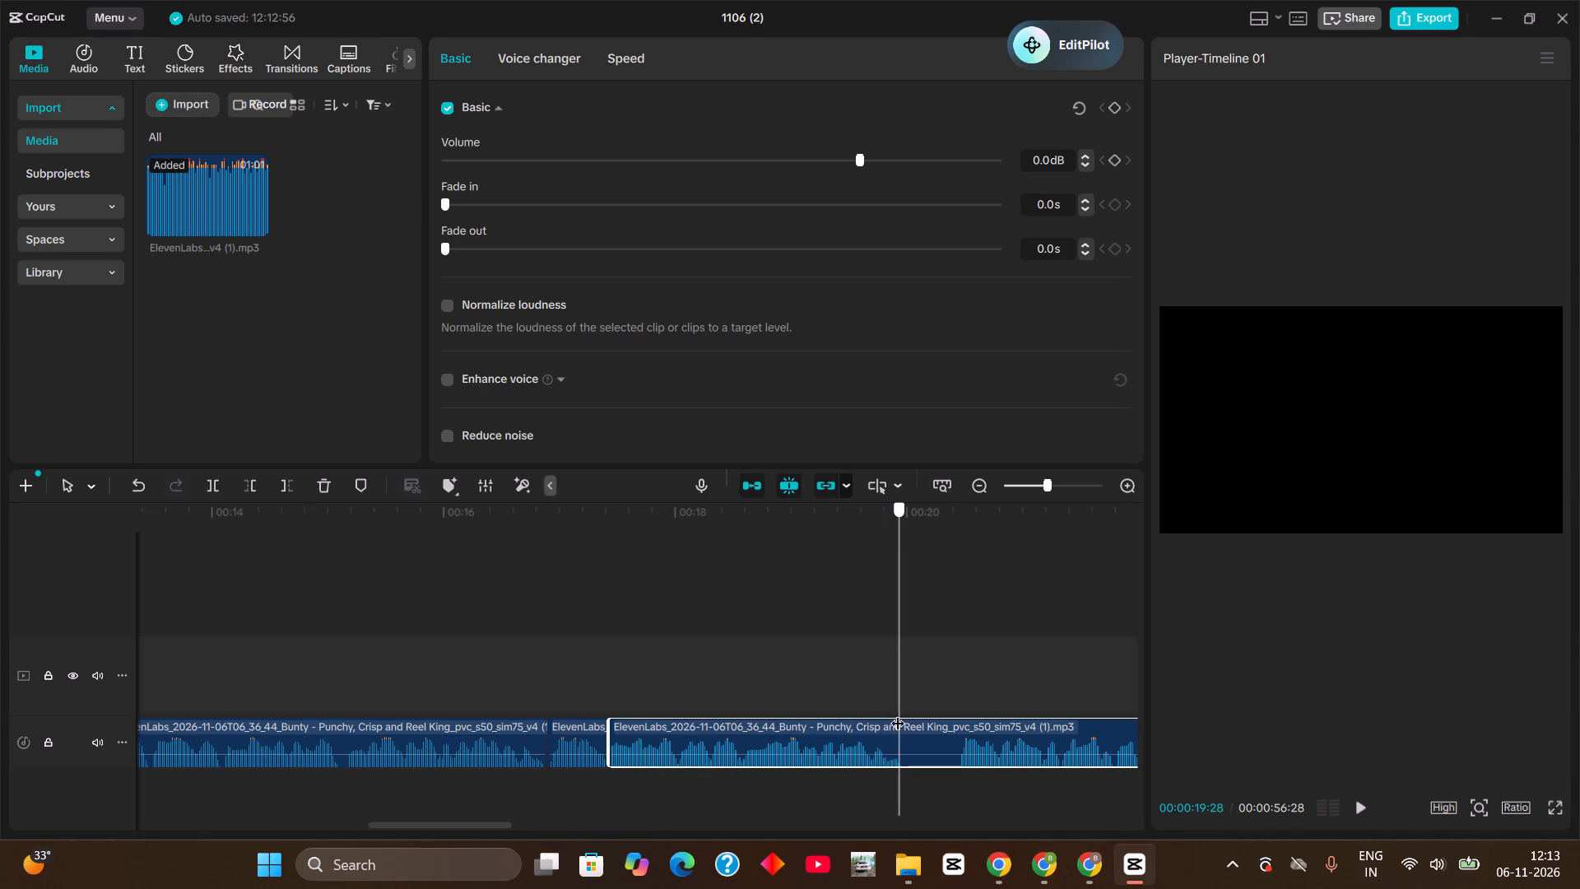
{"action": "left_click_drag", "start_coordinate": [898, 713], "coordinate": [949, 725]}
{"action": "key", "text": "ctrl+b"}
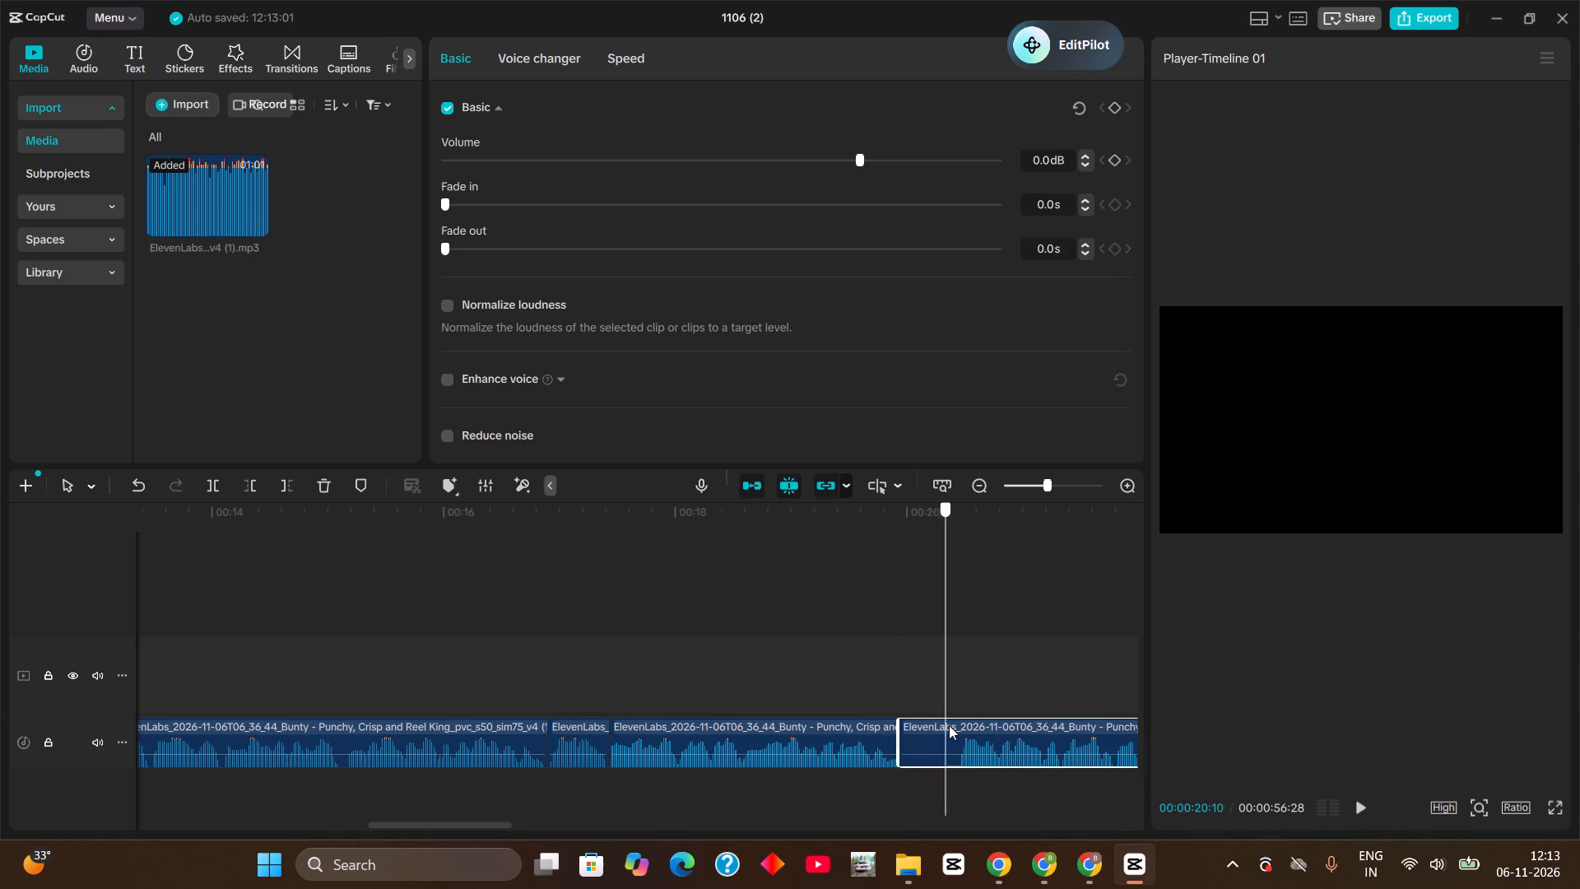
{"action": "left_click_drag", "start_coordinate": [949, 725], "coordinate": [957, 727]}
{"action": "key", "text": "ctrl+b"}
{"action": "left_click", "coordinate": [939, 743]}
{"action": "key", "text": "BackSpace"}
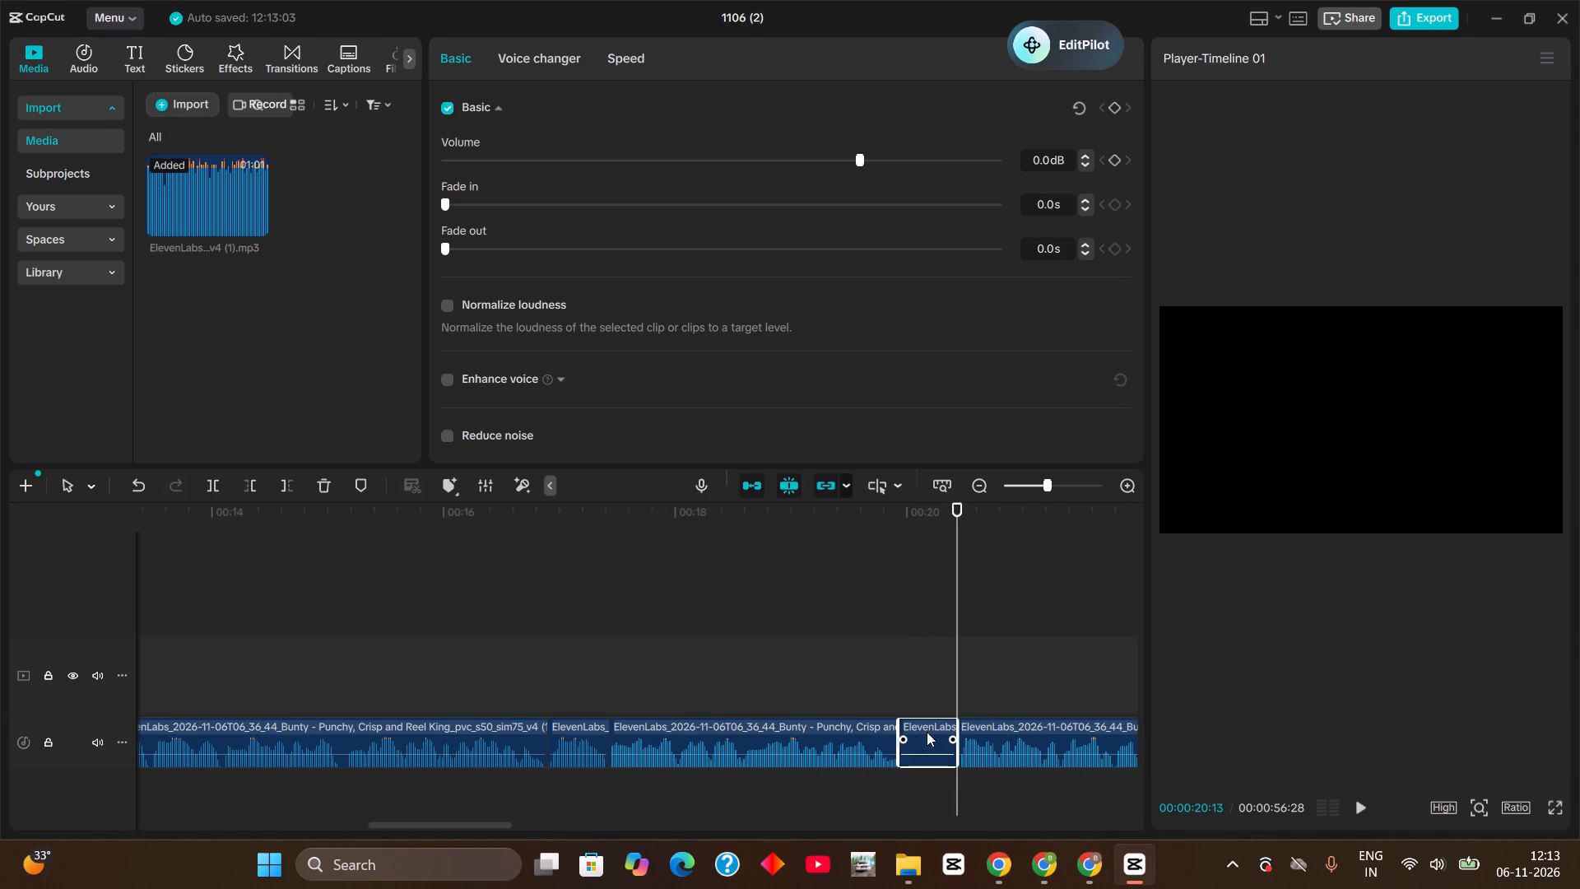
{"action": "left_click_drag", "start_coordinate": [999, 742], "coordinate": [942, 746]}
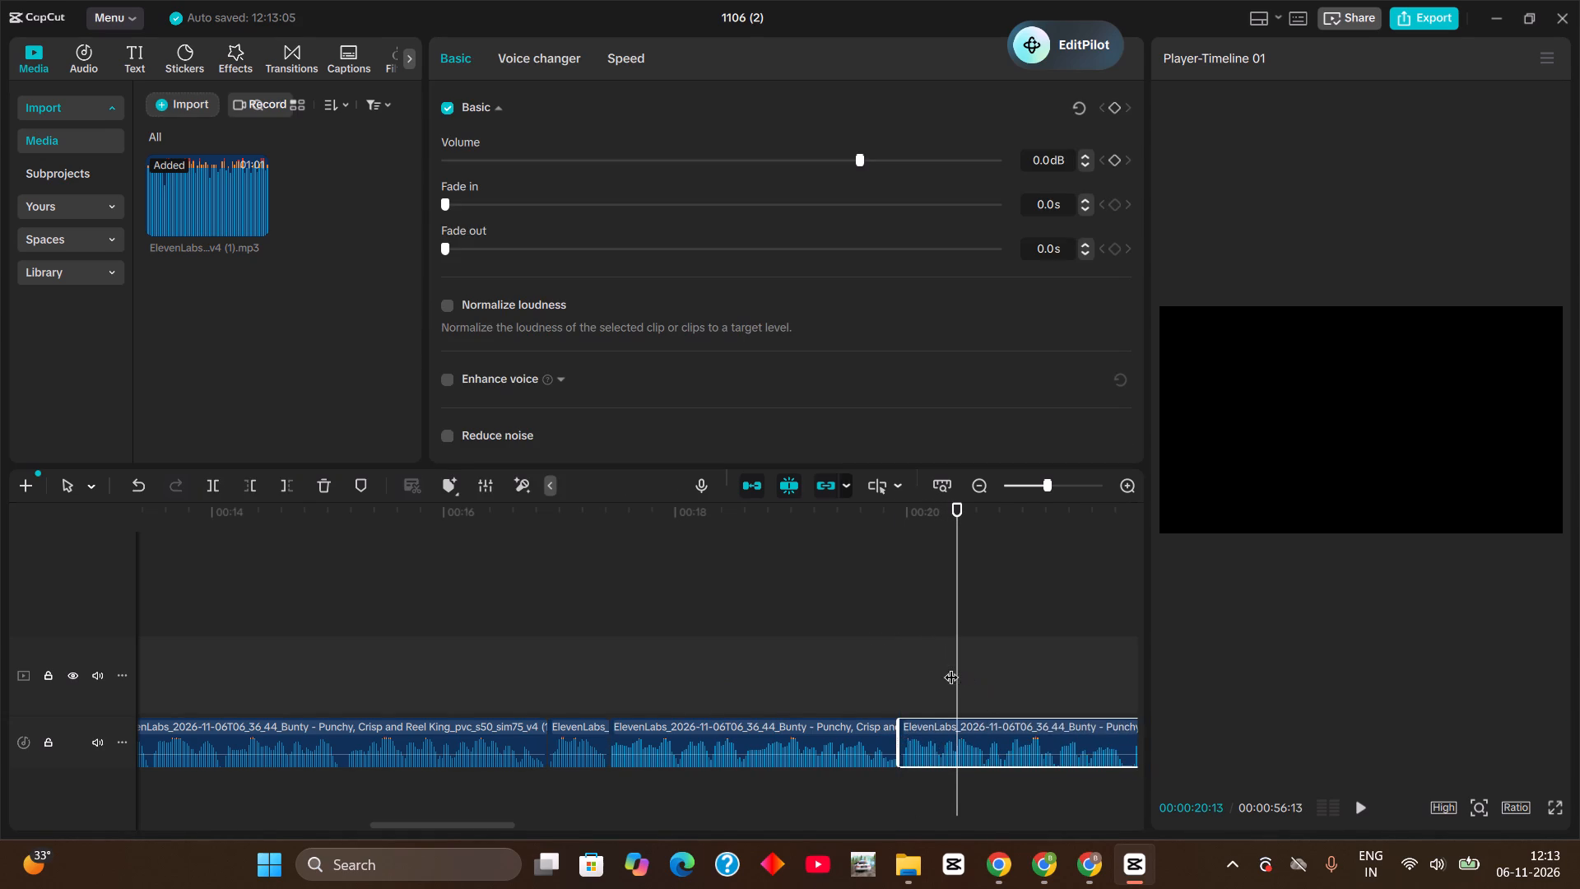
Cut out the voiceover pause between 00:00:24:06 and 00:00:24:16 and close the gap with the following audio.
{"action": "left_click_drag", "start_coordinate": [951, 667], "coordinate": [713, 766]}
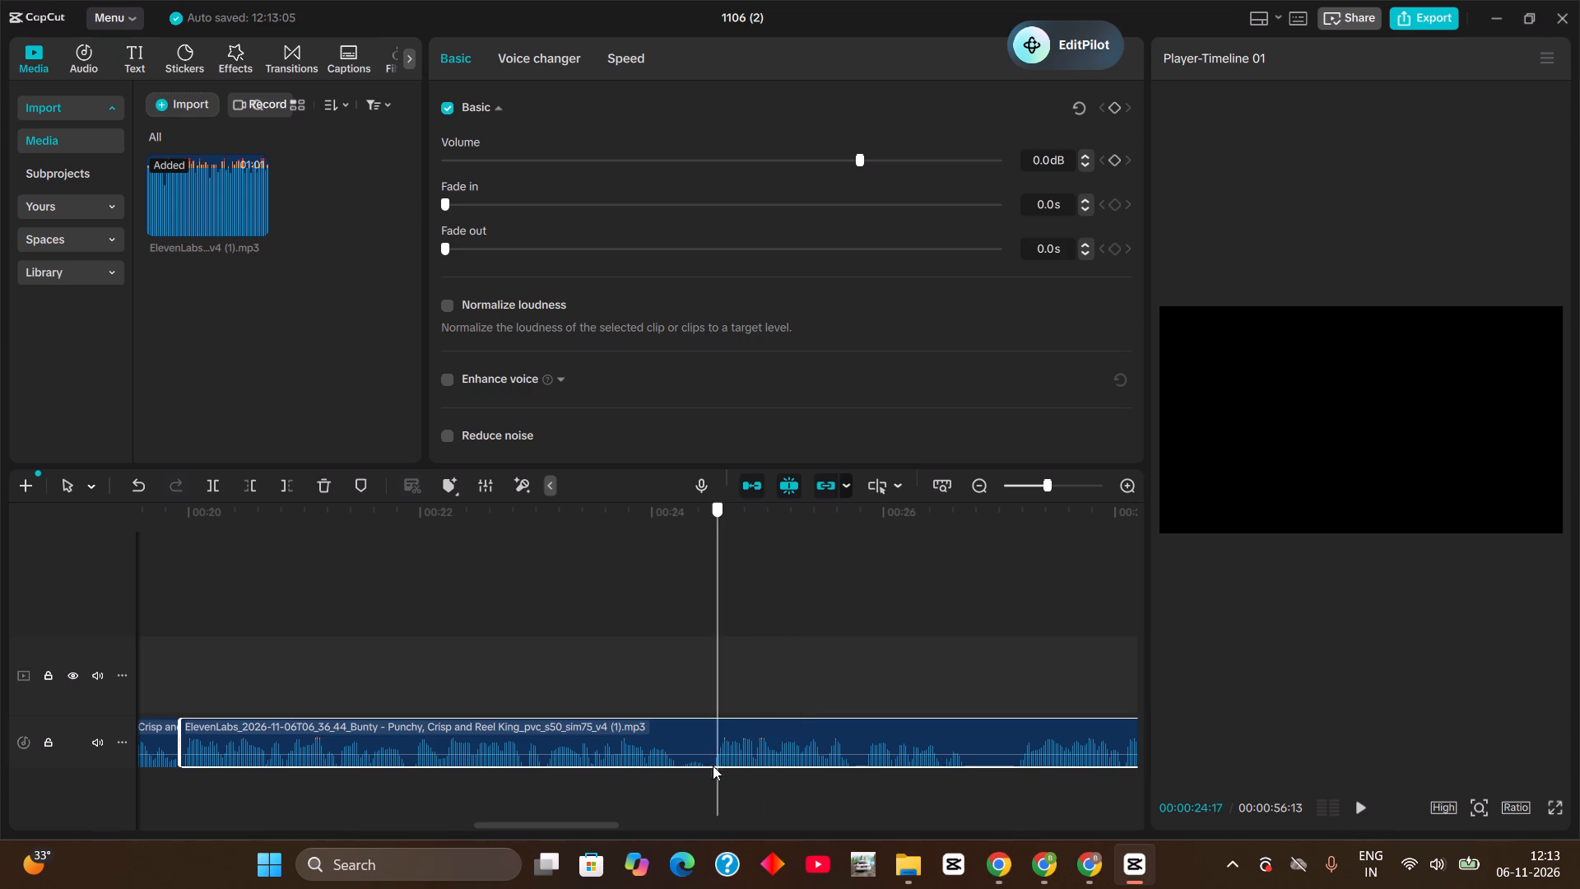
{"action": "left_click_drag", "start_coordinate": [713, 766], "coordinate": [676, 796]}
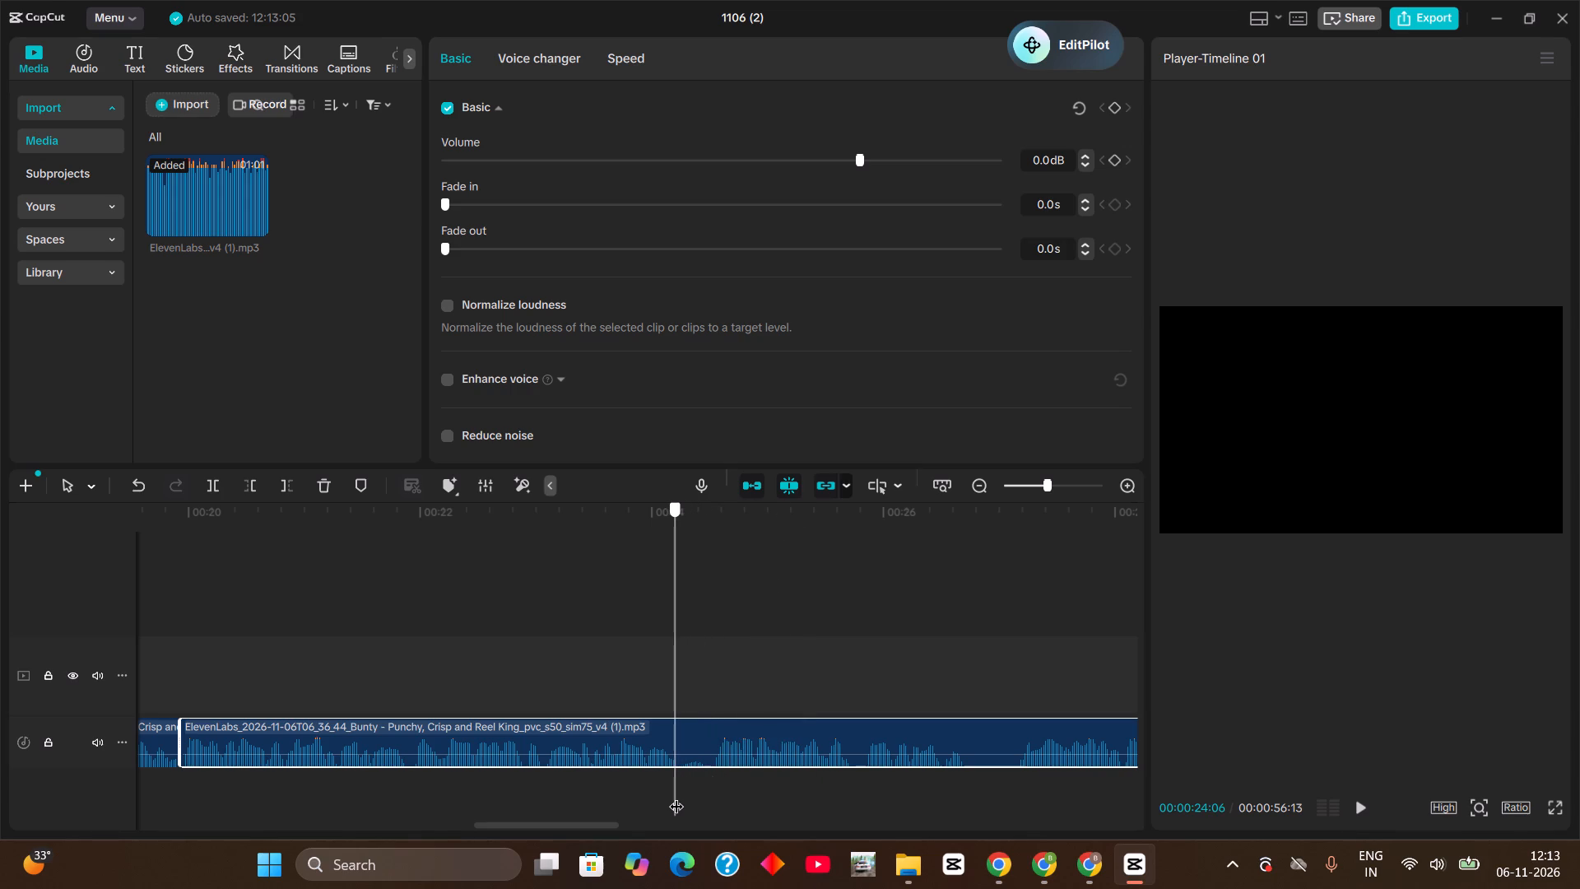
{"action": "left_click_drag", "start_coordinate": [676, 796], "coordinate": [676, 797]}
{"action": "key", "text": "ctrl+b"}
{"action": "key", "text": "ctrl+v"}
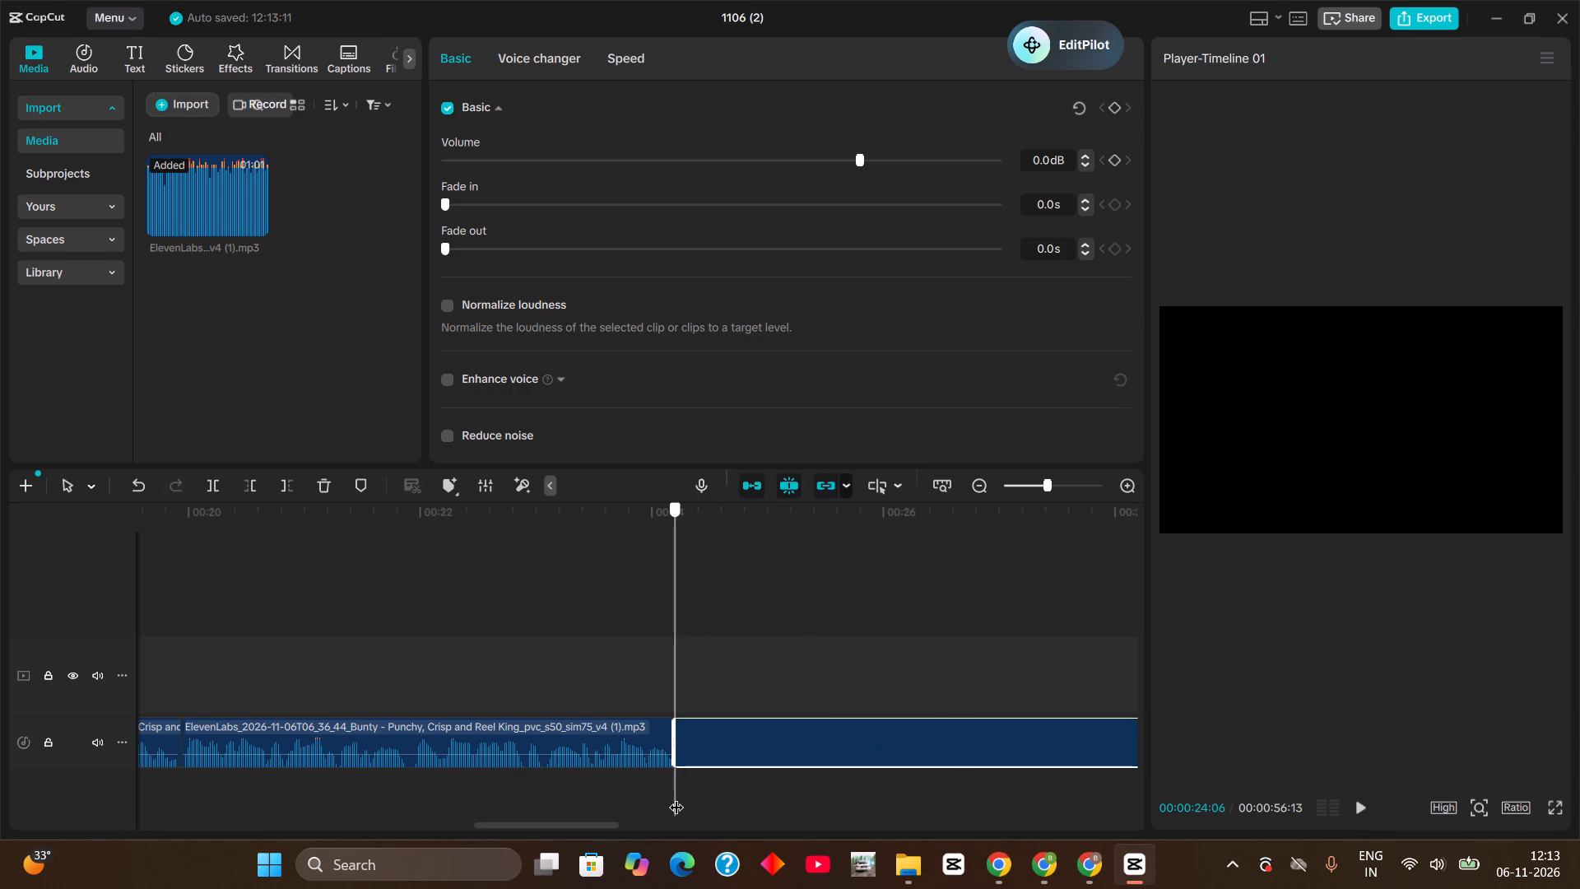
{"action": "left_click_drag", "start_coordinate": [676, 797], "coordinate": [712, 795]}
{"action": "key", "text": "ctrl+b"}
{"action": "key", "text": "ctrl+space"}
{"action": "left_click", "coordinate": [690, 736]}
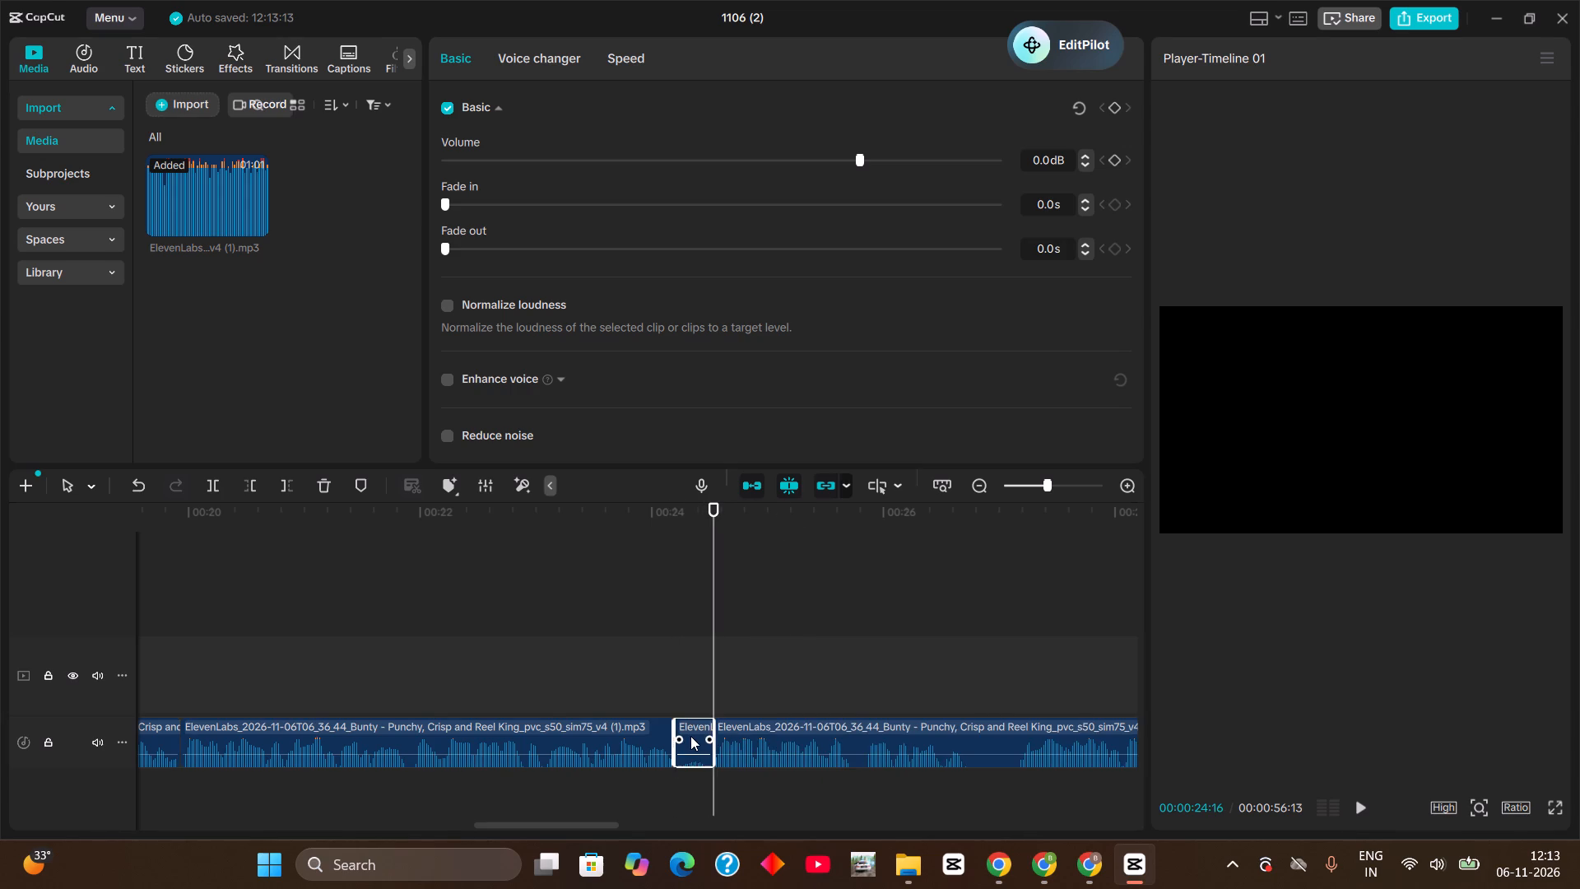
{"action": "key", "text": "BackSpace"}
{"action": "left_click_drag", "start_coordinate": [755, 734], "coordinate": [718, 736]}
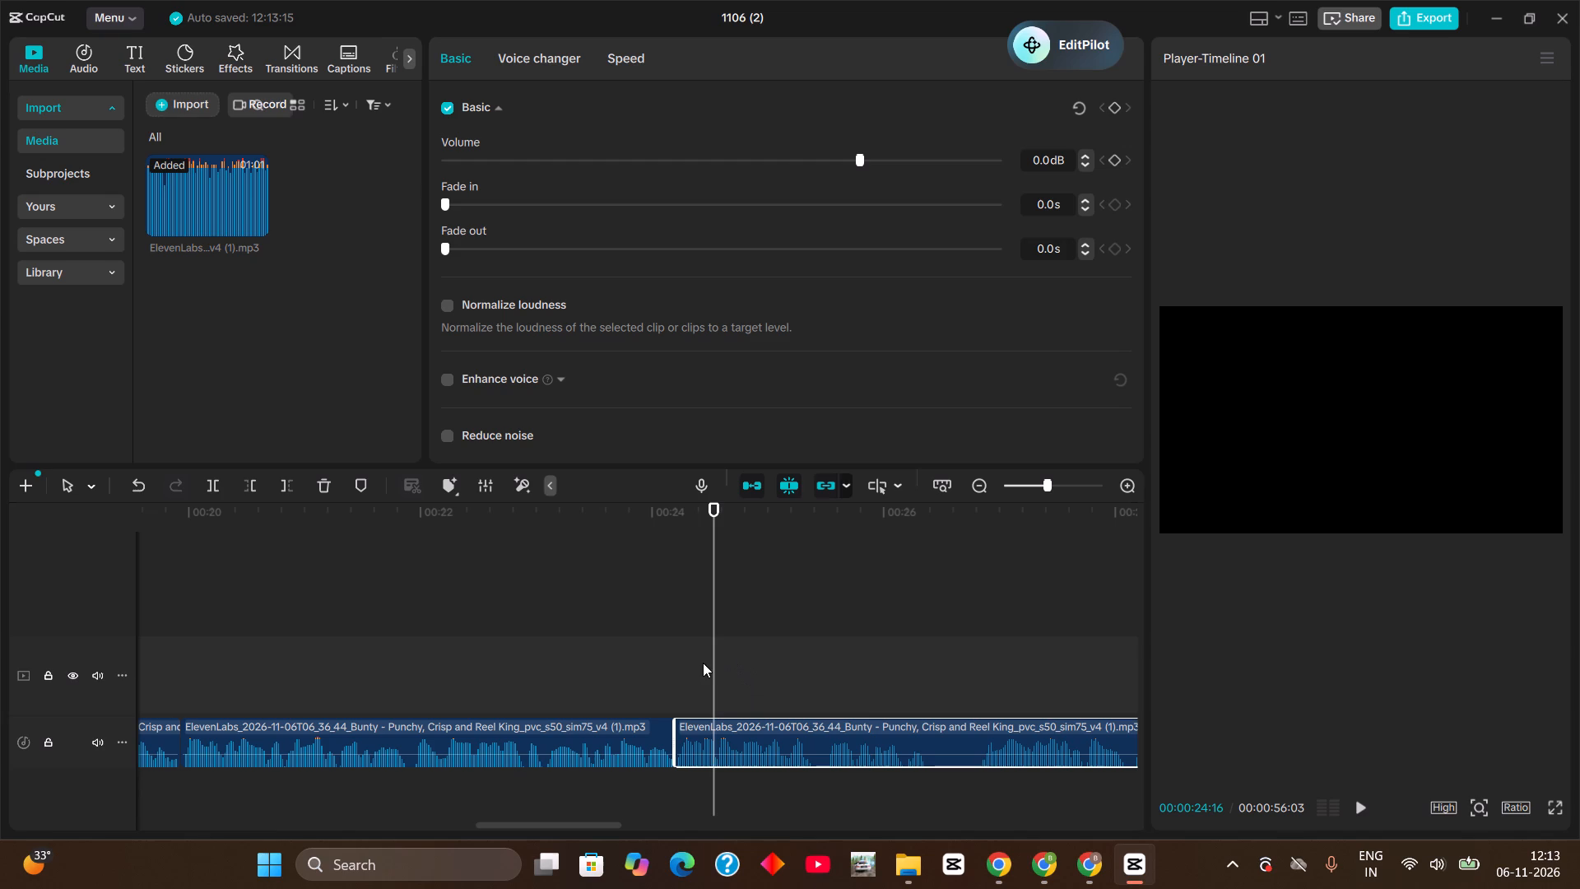
{"action": "left_click_drag", "start_coordinate": [716, 668], "coordinate": [693, 693]}
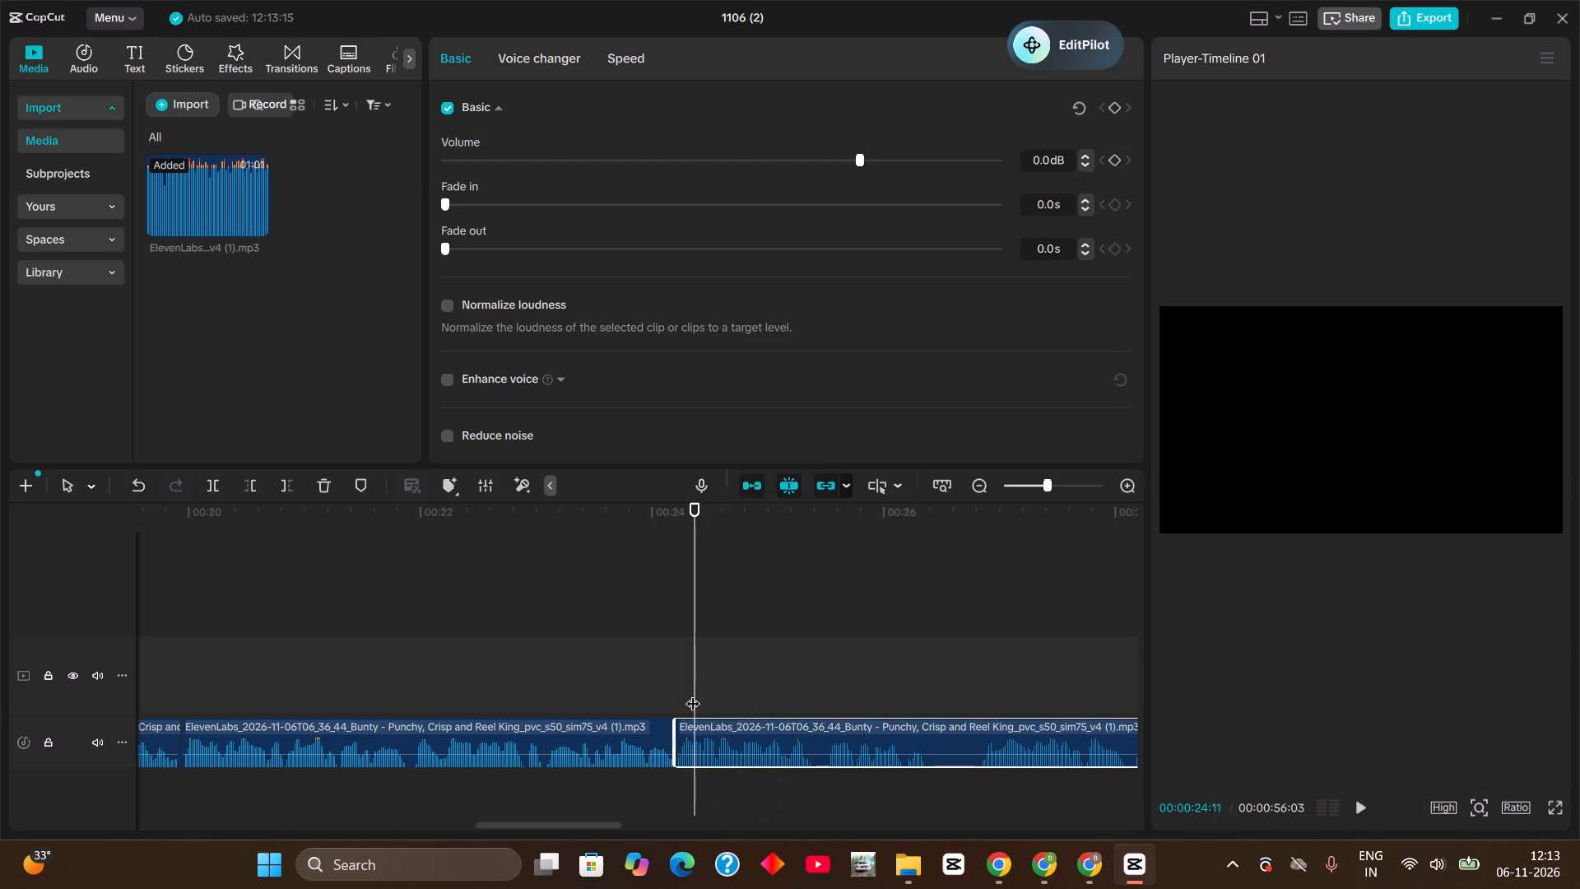
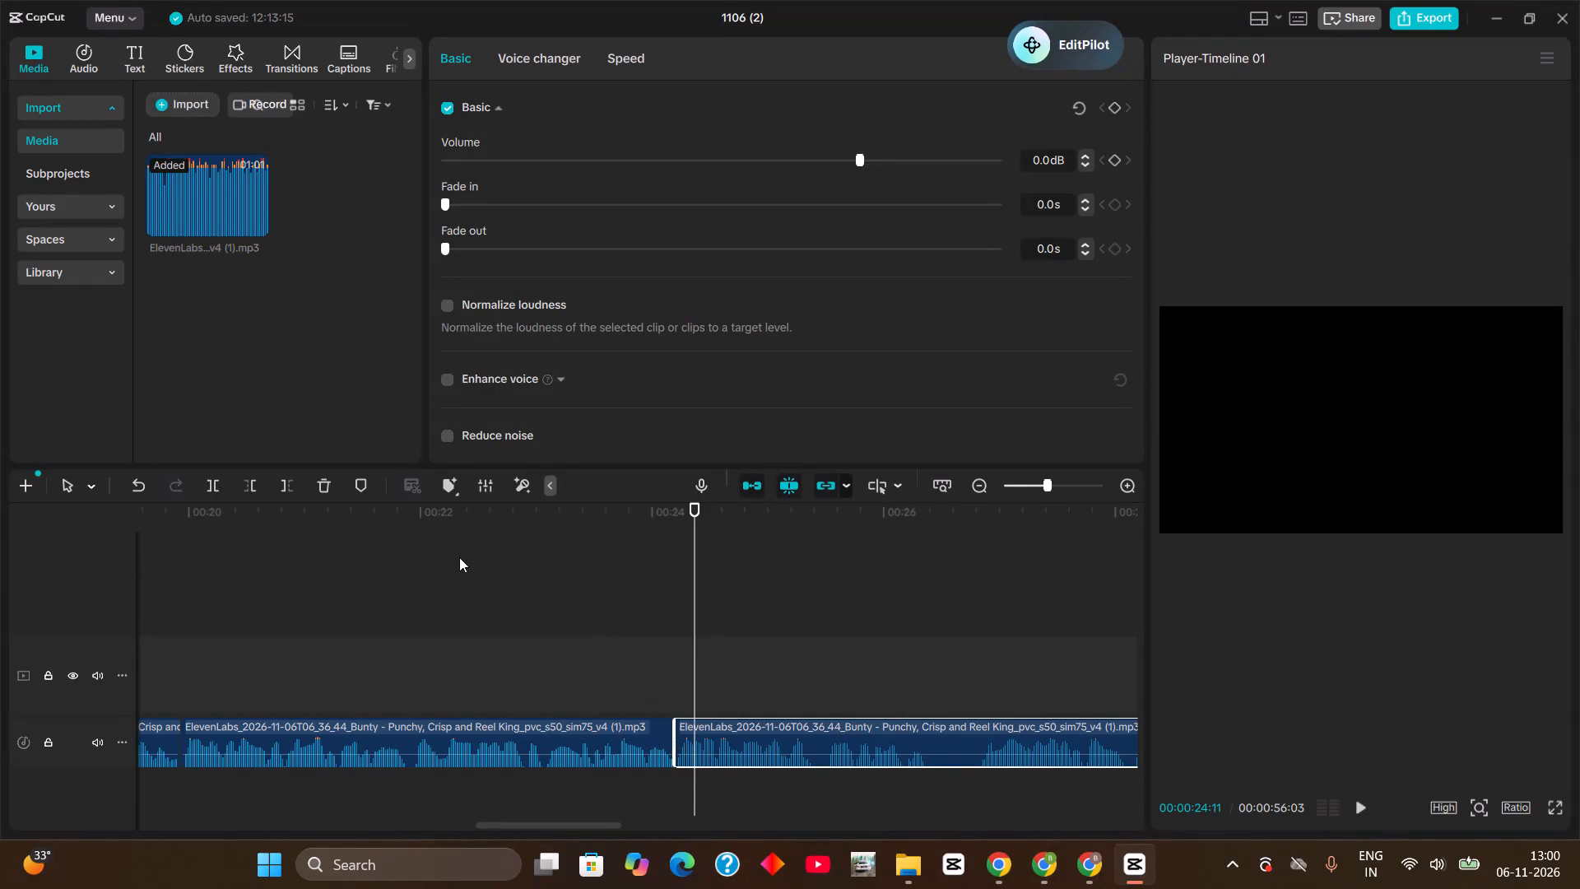
Cut out the voiceover pause between 00:00:26:11 and 00:00:26:25 and close the gap with the following audio.
{"action": "left_click_drag", "start_coordinate": [418, 523], "coordinate": [851, 590]}
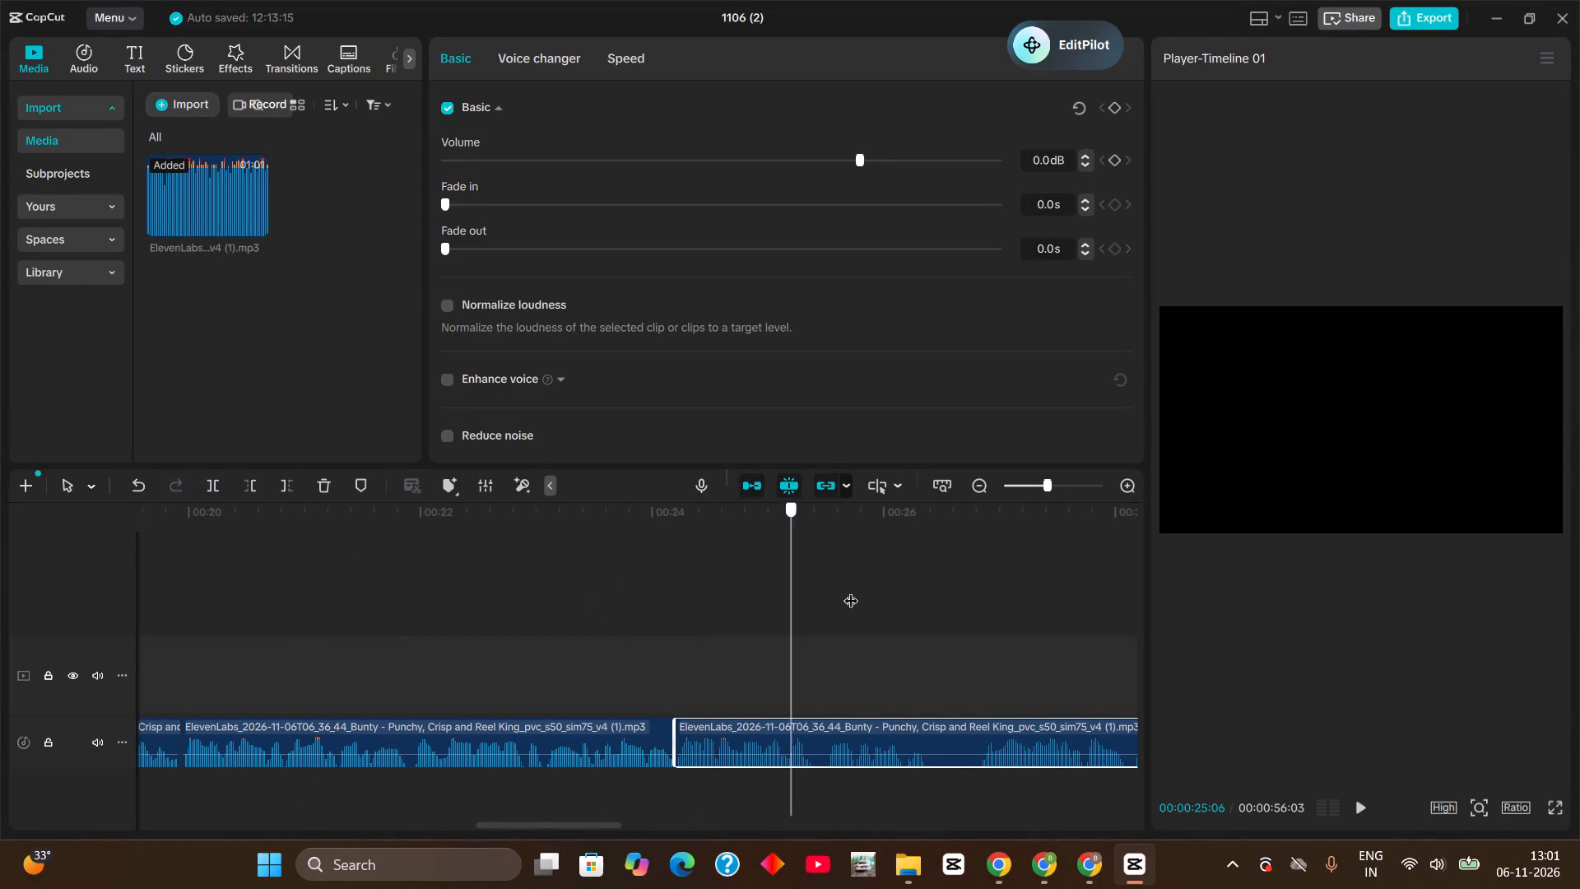
{"action": "left_click_drag", "start_coordinate": [851, 590], "coordinate": [926, 610]}
{"action": "key", "text": "ctrl+b"}
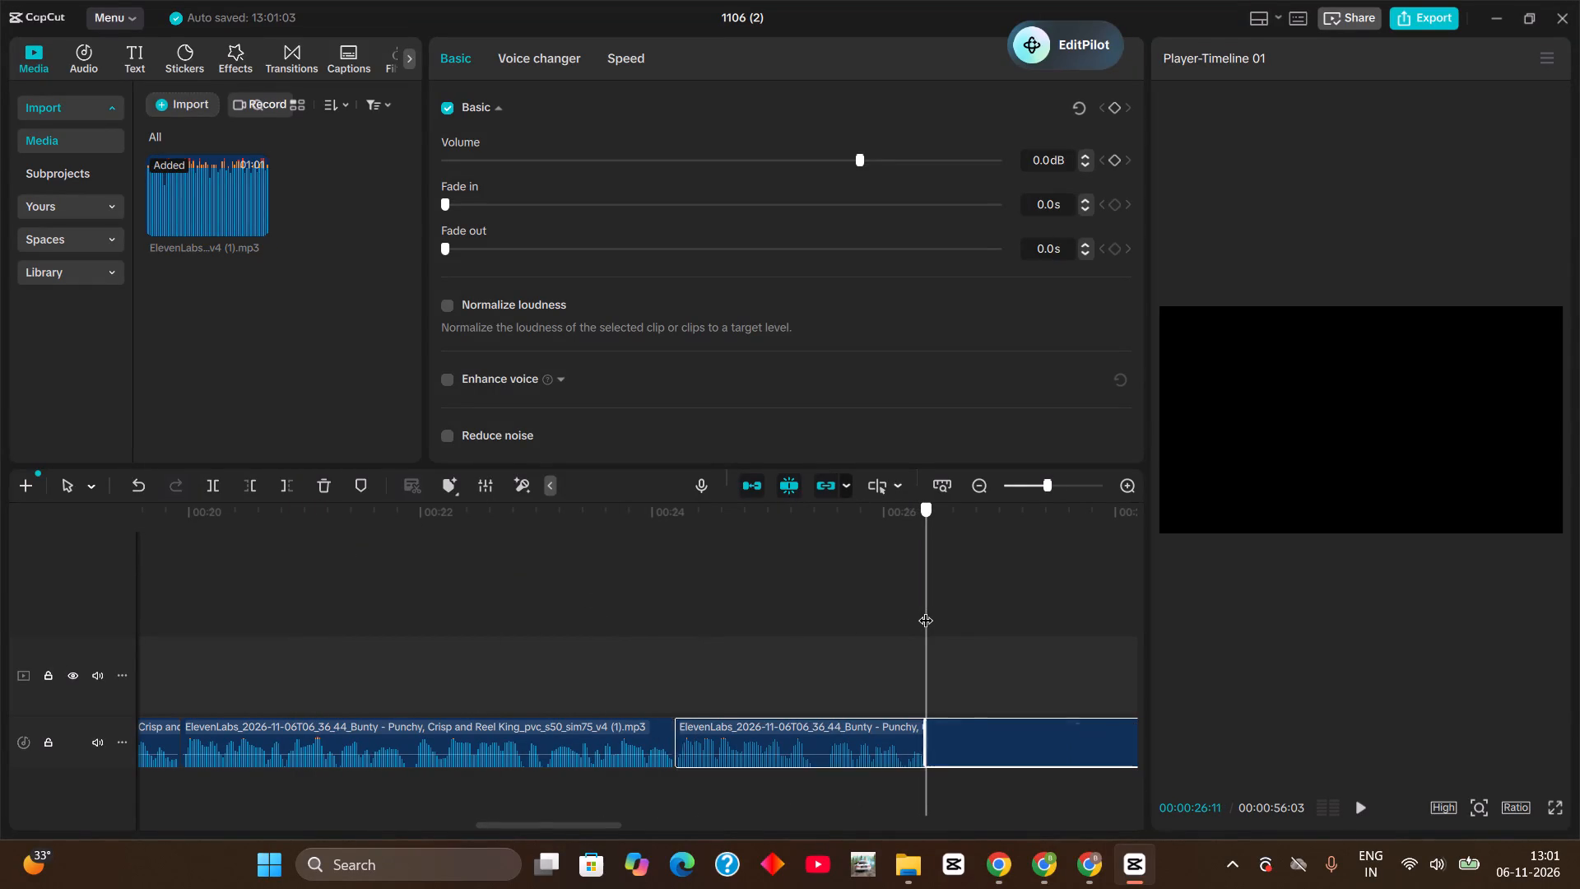
{"action": "left_click_drag", "start_coordinate": [926, 610], "coordinate": [979, 626]}
{"action": "key", "text": "ctrl+b"}
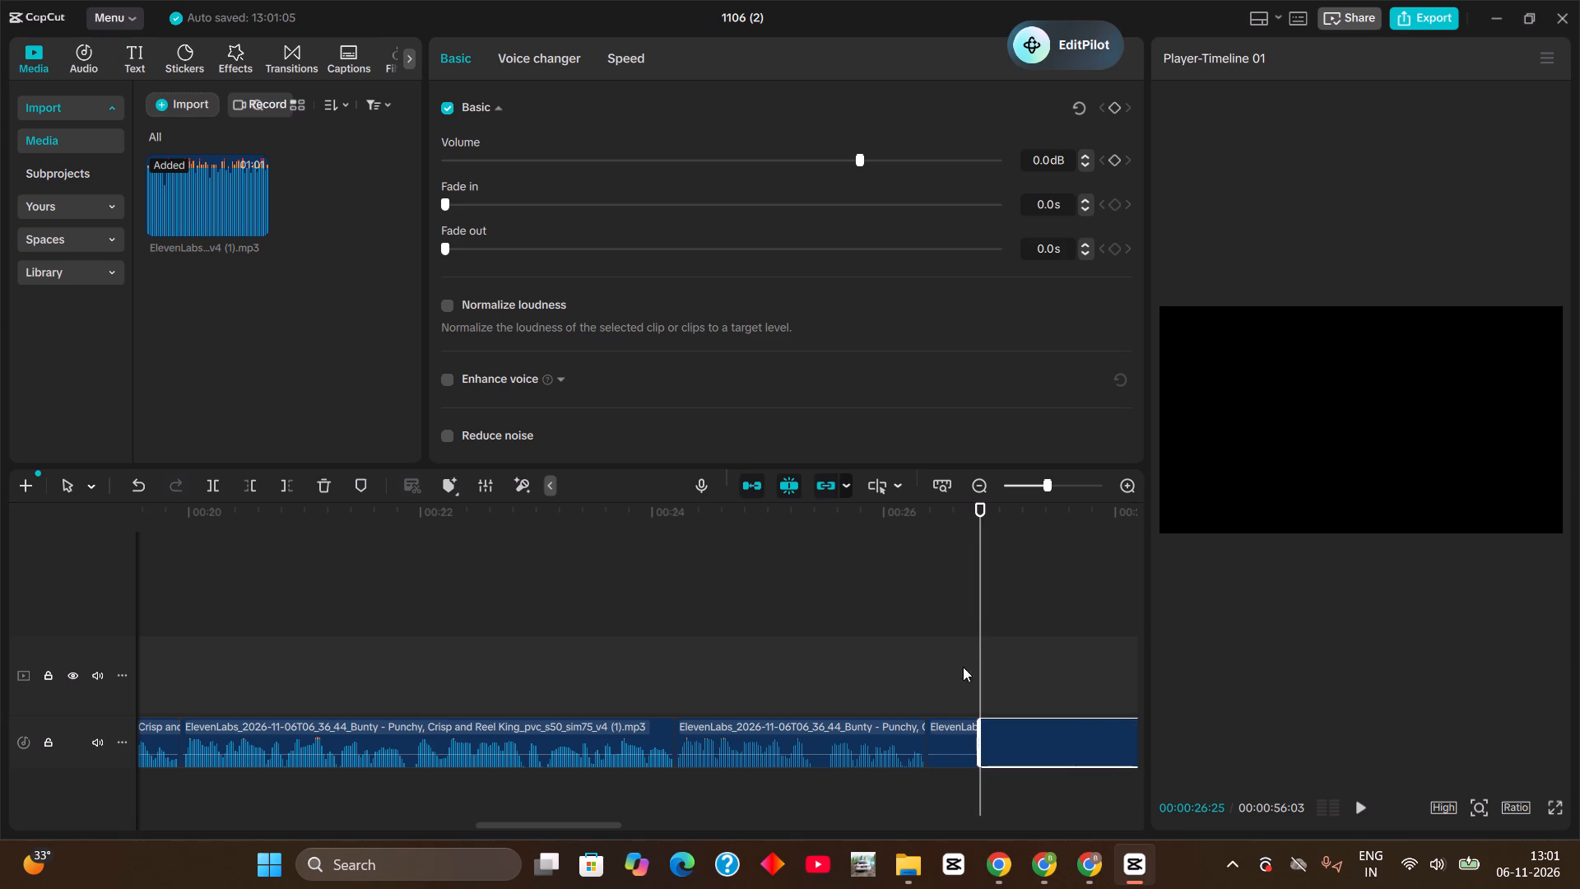
{"action": "left_click", "coordinate": [964, 748]}
{"action": "key", "text": "BackSpace"}
{"action": "left_click_drag", "start_coordinate": [1028, 739], "coordinate": [969, 739]}
Cut out the voiceover pause between 00:00:28:05 and 00:00:28:22 and close the gap with the following audio.
{"action": "left_click_drag", "start_coordinate": [983, 663], "coordinate": [820, 719]}
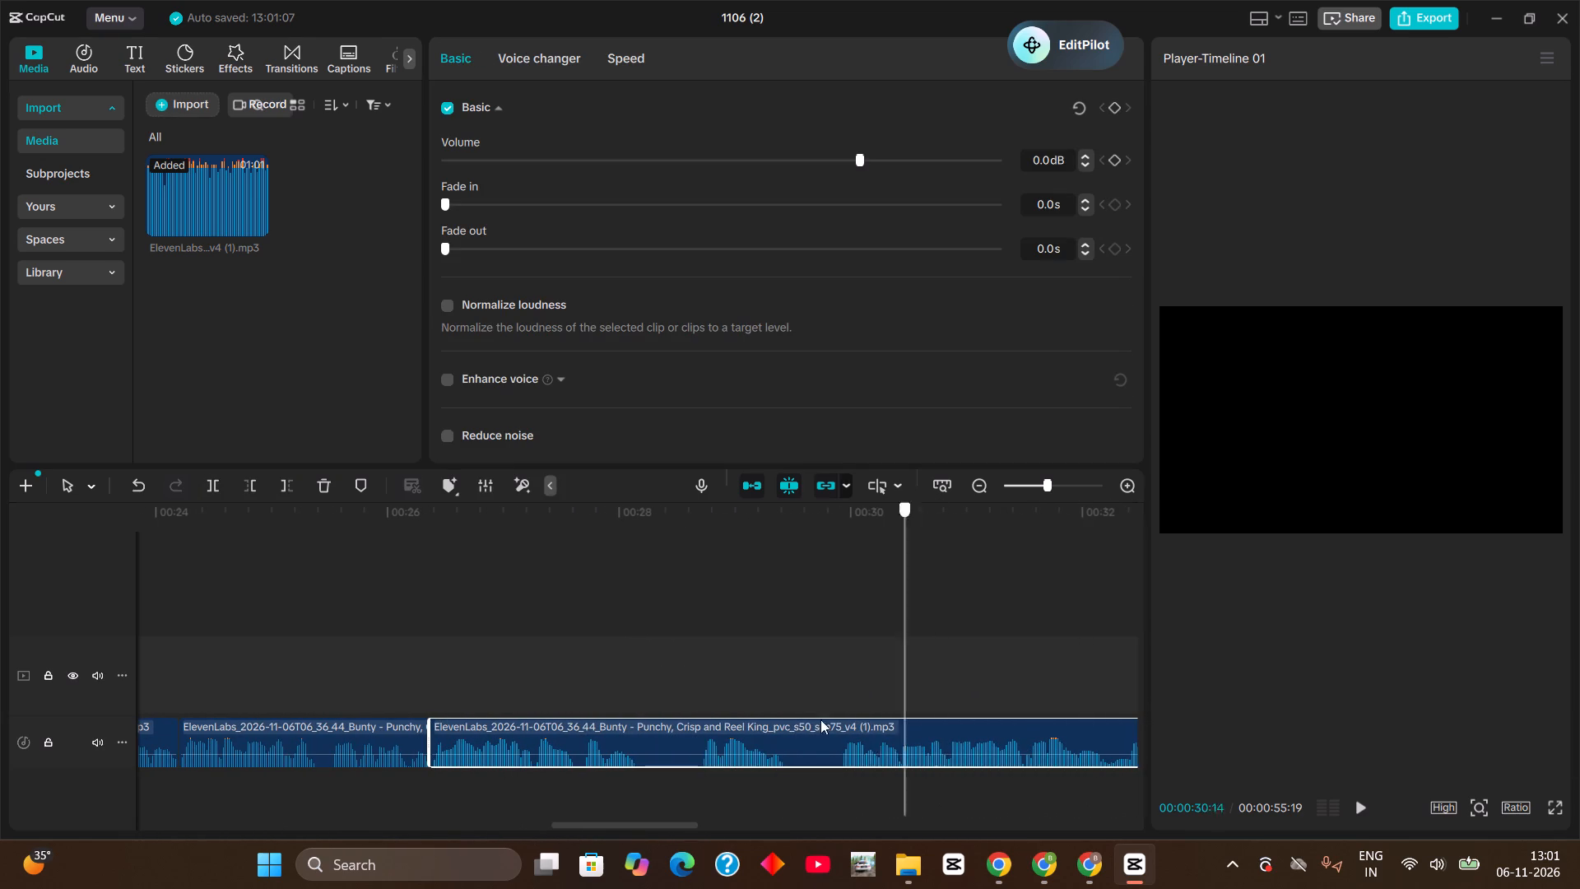
{"action": "left_click_drag", "start_coordinate": [820, 719], "coordinate": [664, 766]}
{"action": "key", "text": "ctrl+b"}
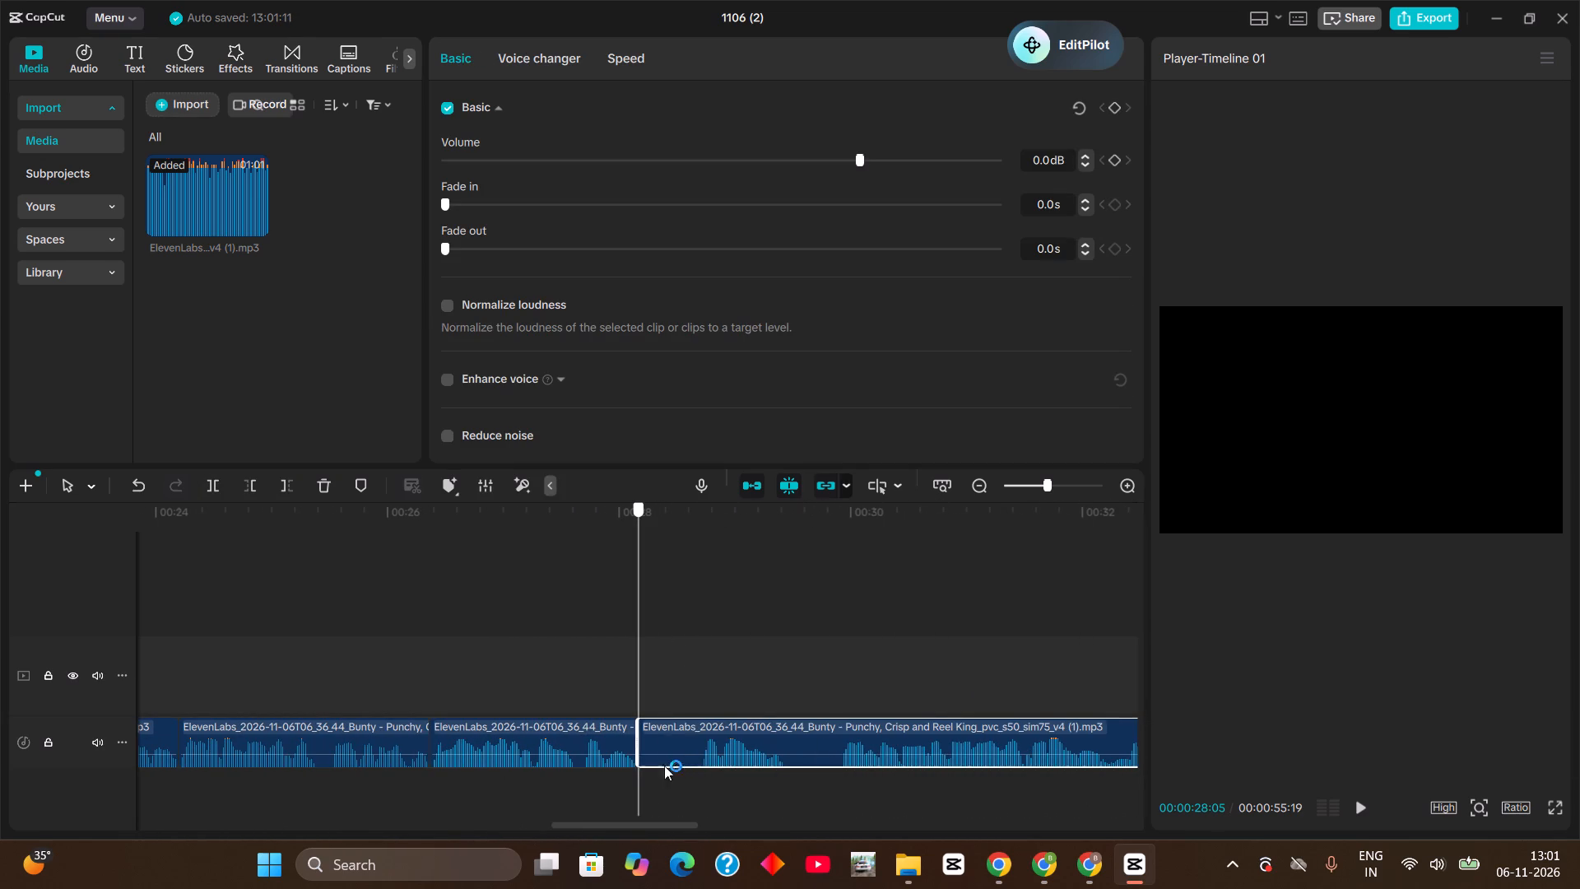
{"action": "left_click_drag", "start_coordinate": [664, 766], "coordinate": [704, 773]}
{"action": "key", "text": "ctrl+b"}
{"action": "left_click", "coordinate": [673, 747]}
{"action": "key", "text": "BackSpace"}
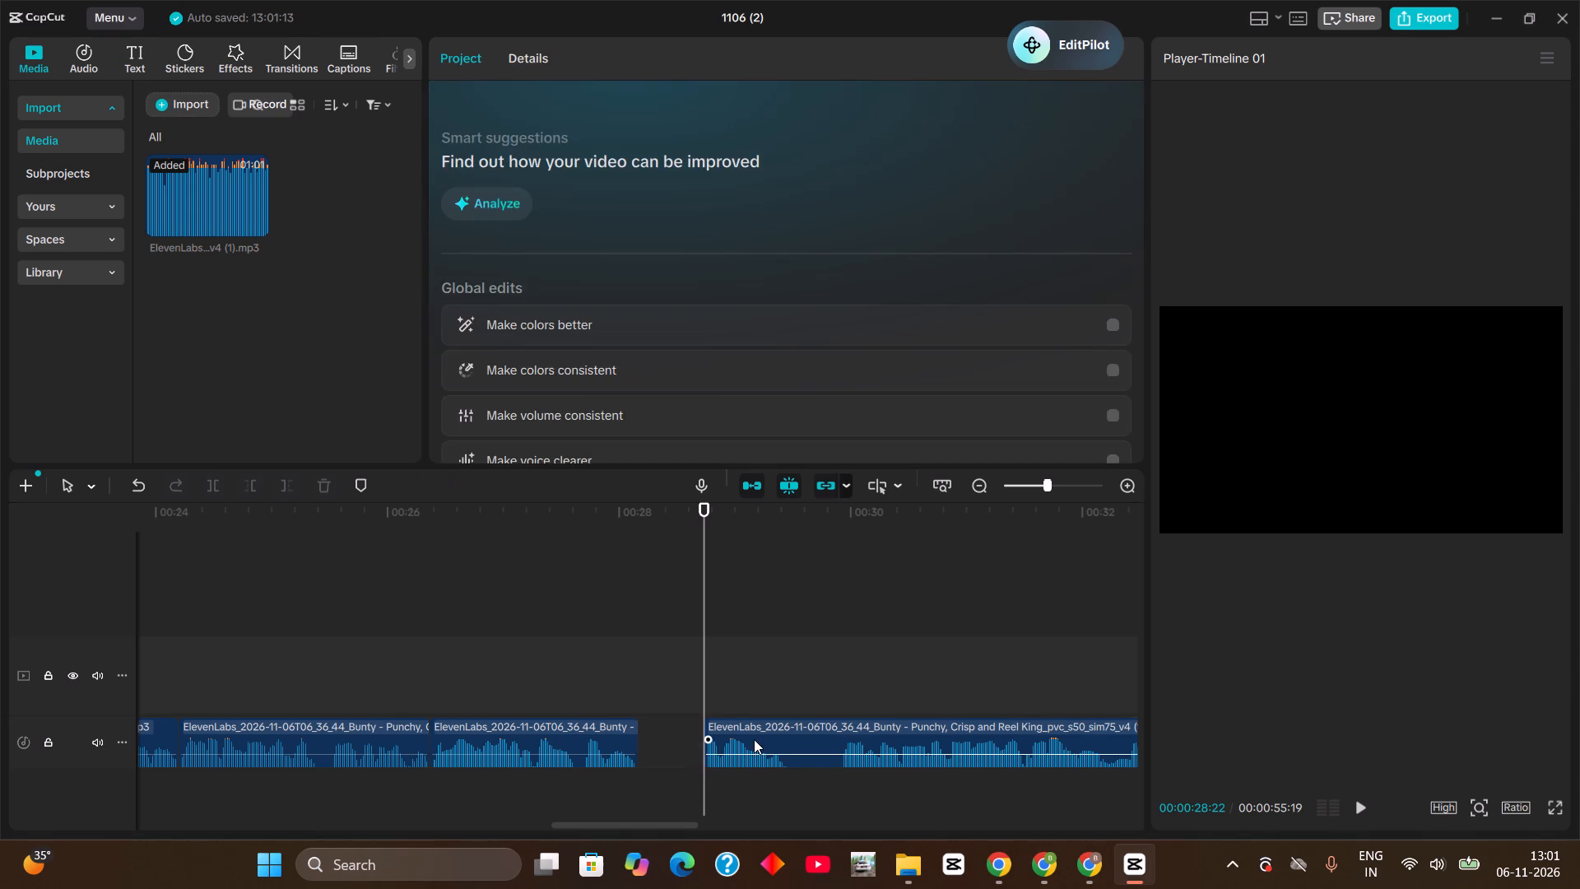
{"action": "left_click_drag", "start_coordinate": [754, 739], "coordinate": [691, 741]}
Cut out the voiceover pause from about 00:00:28:27 to 00:00:29:10 and close the gap with the following audio.
{"action": "left_click_drag", "start_coordinate": [702, 683], "coordinate": [718, 687]}
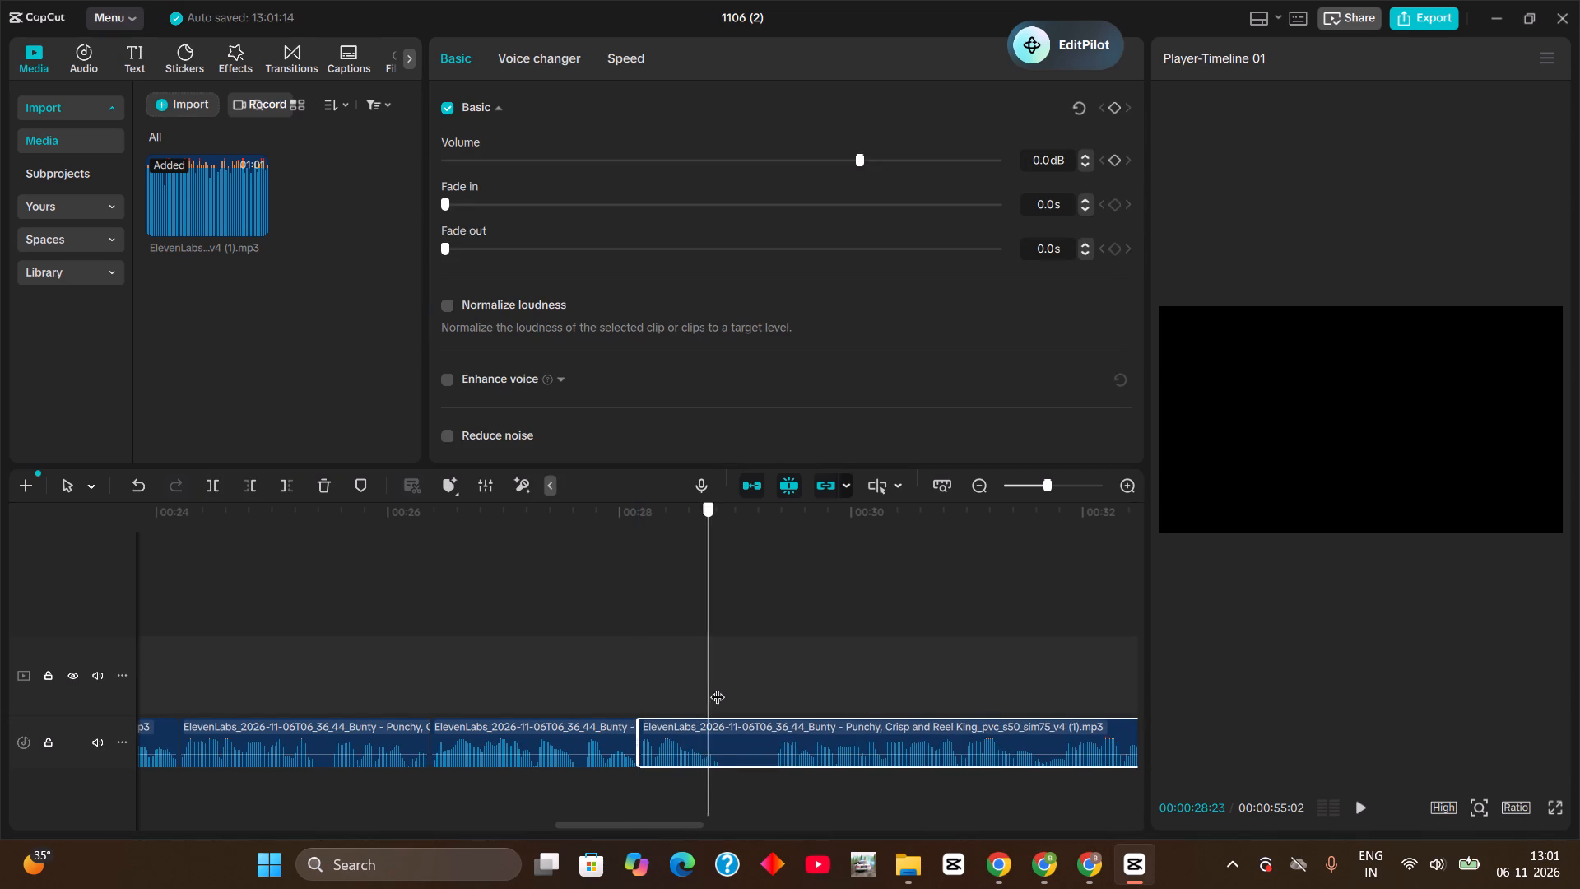
{"action": "left_click_drag", "start_coordinate": [718, 687], "coordinate": [774, 697]}
{"action": "key", "text": "ctrl+b"}
{"action": "key", "text": "ctrl+b"}
{"action": "left_click", "coordinate": [763, 735]}
{"action": "key", "text": "BackSpace"}
{"action": "left_click_drag", "start_coordinate": [821, 737], "coordinate": [777, 740]}
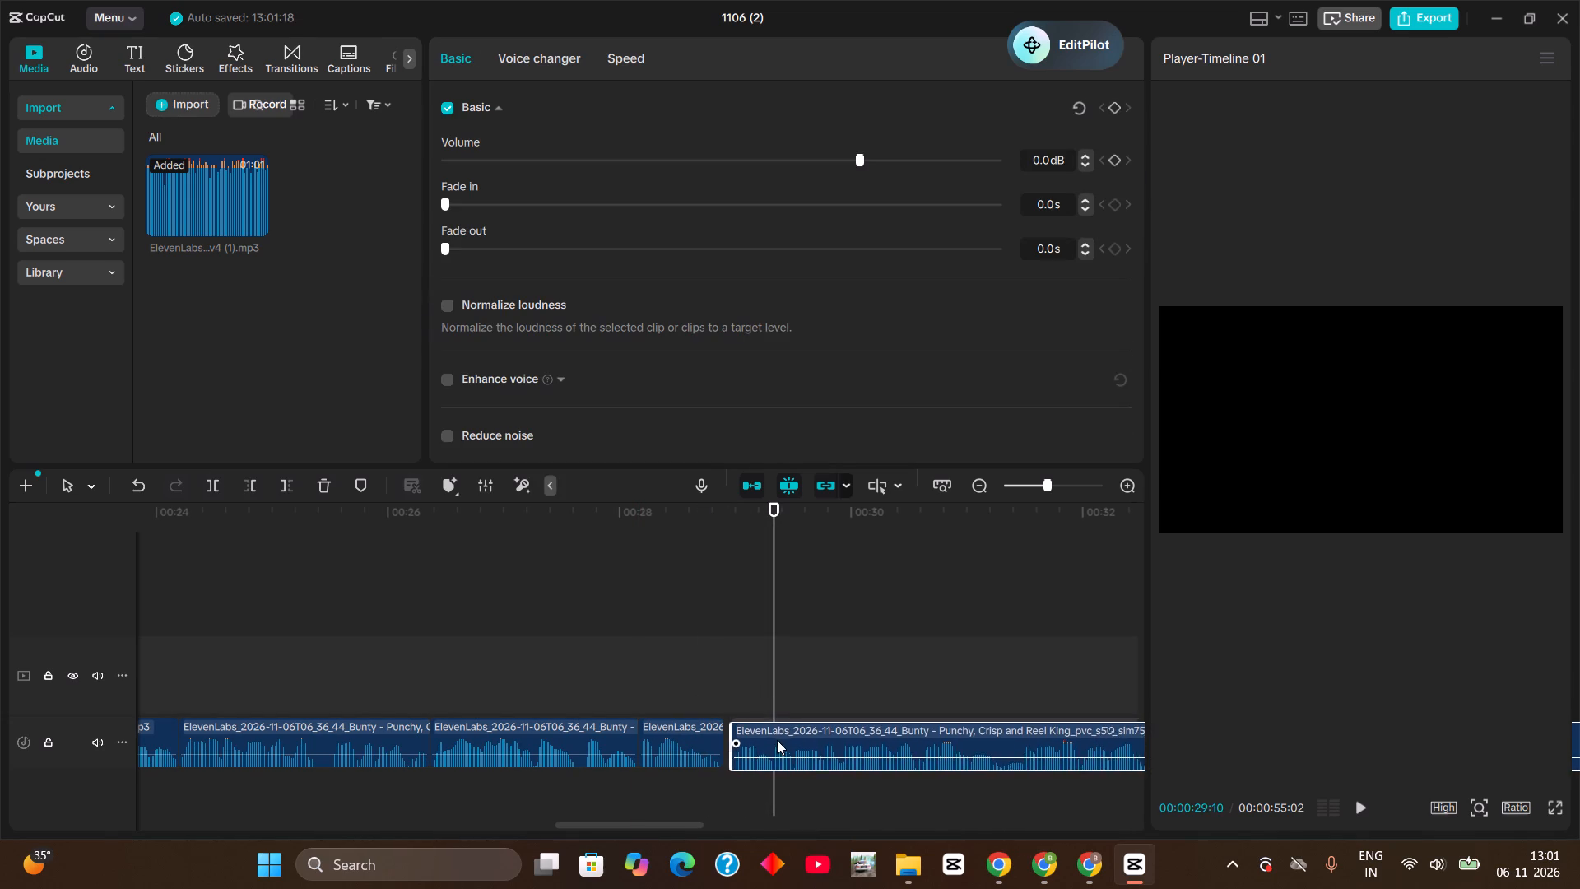
{"action": "left_click_drag", "start_coordinate": [777, 740], "coordinate": [770, 735]}
Split the voiceover at 00:00:35:00 and 00:00:35:14 and delete the silent piece between the cuts.
{"action": "left_click_drag", "start_coordinate": [774, 687], "coordinate": [1155, 754]}
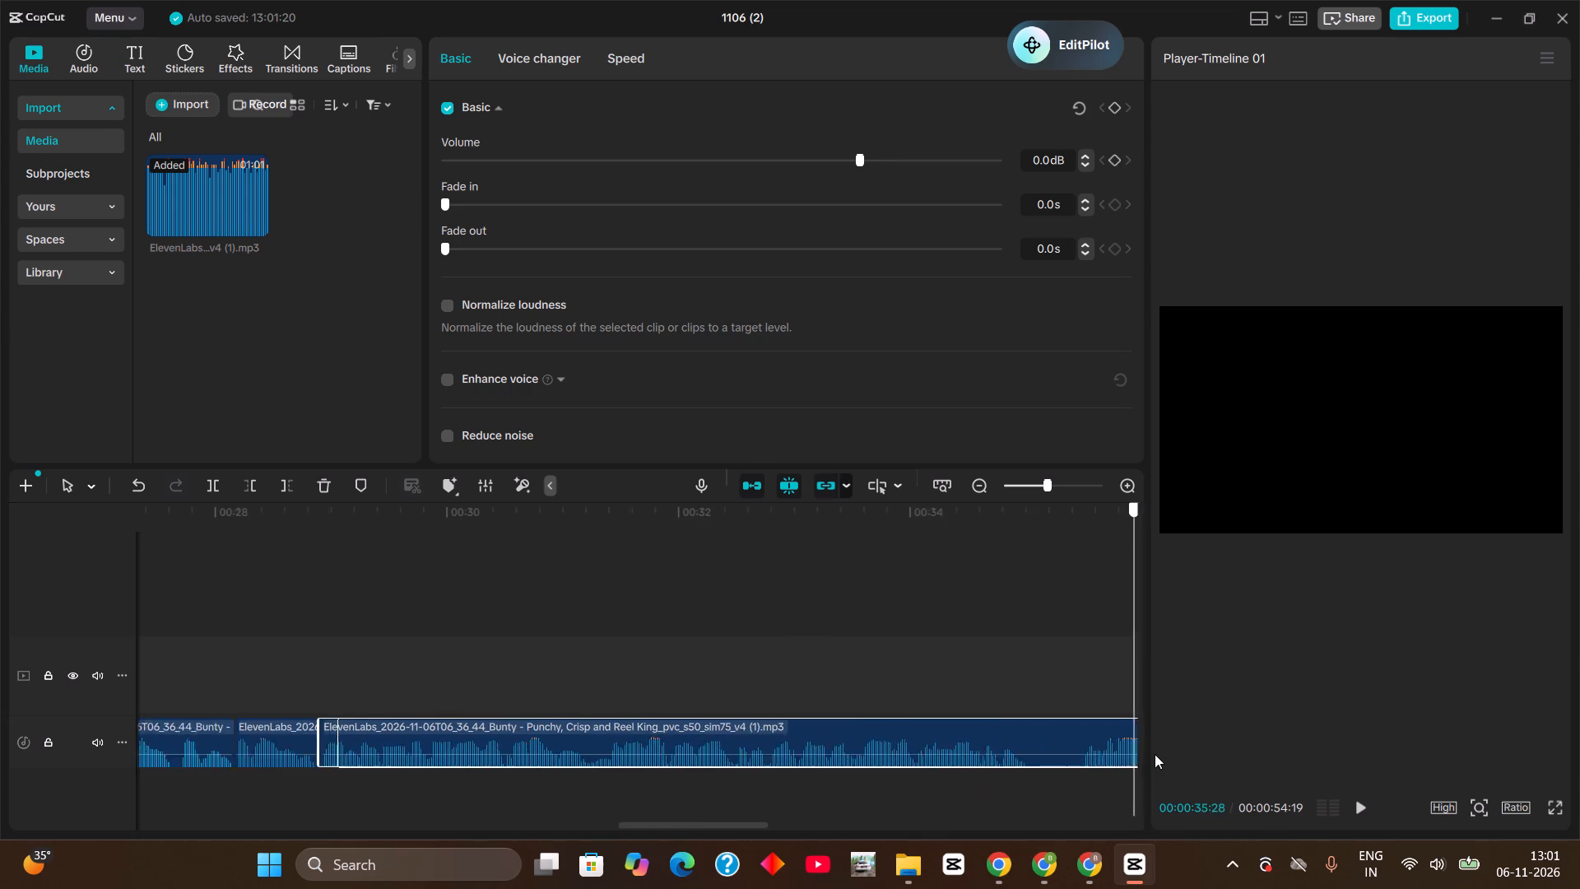
{"action": "left_click_drag", "start_coordinate": [1155, 754], "coordinate": [464, 800]}
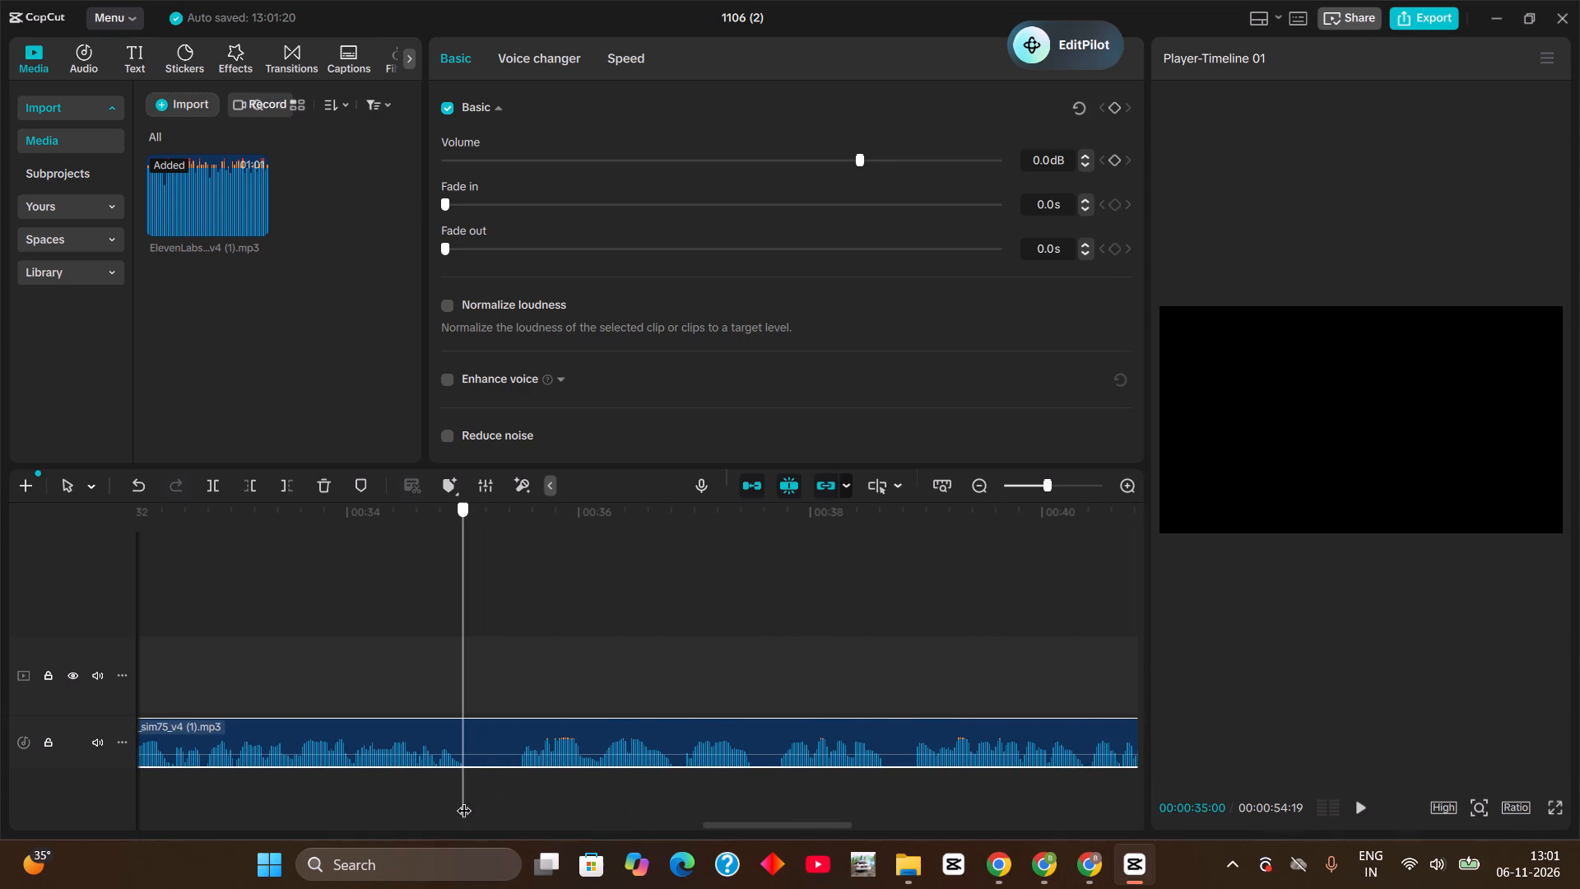
{"action": "left_click_drag", "start_coordinate": [464, 800], "coordinate": [518, 795]}
{"action": "key", "text": "ctrl+v"}
{"action": "key", "text": "ctrl+b"}
{"action": "key", "text": "ctrl+b"}
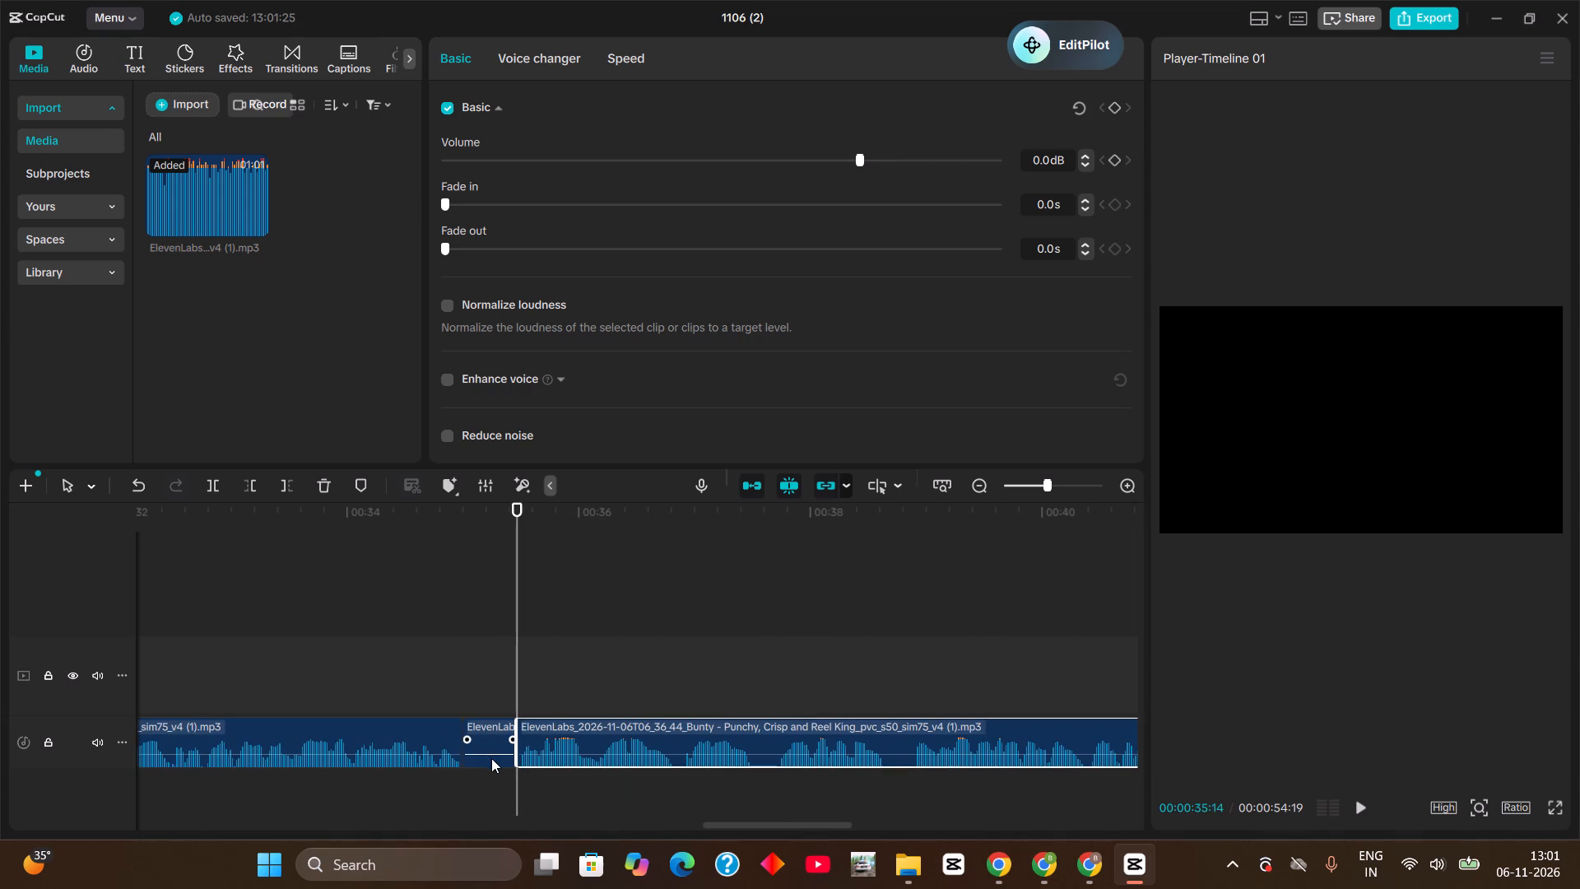
{"action": "left_click", "coordinate": [490, 756]}
{"action": "key", "text": "BackSpace"}
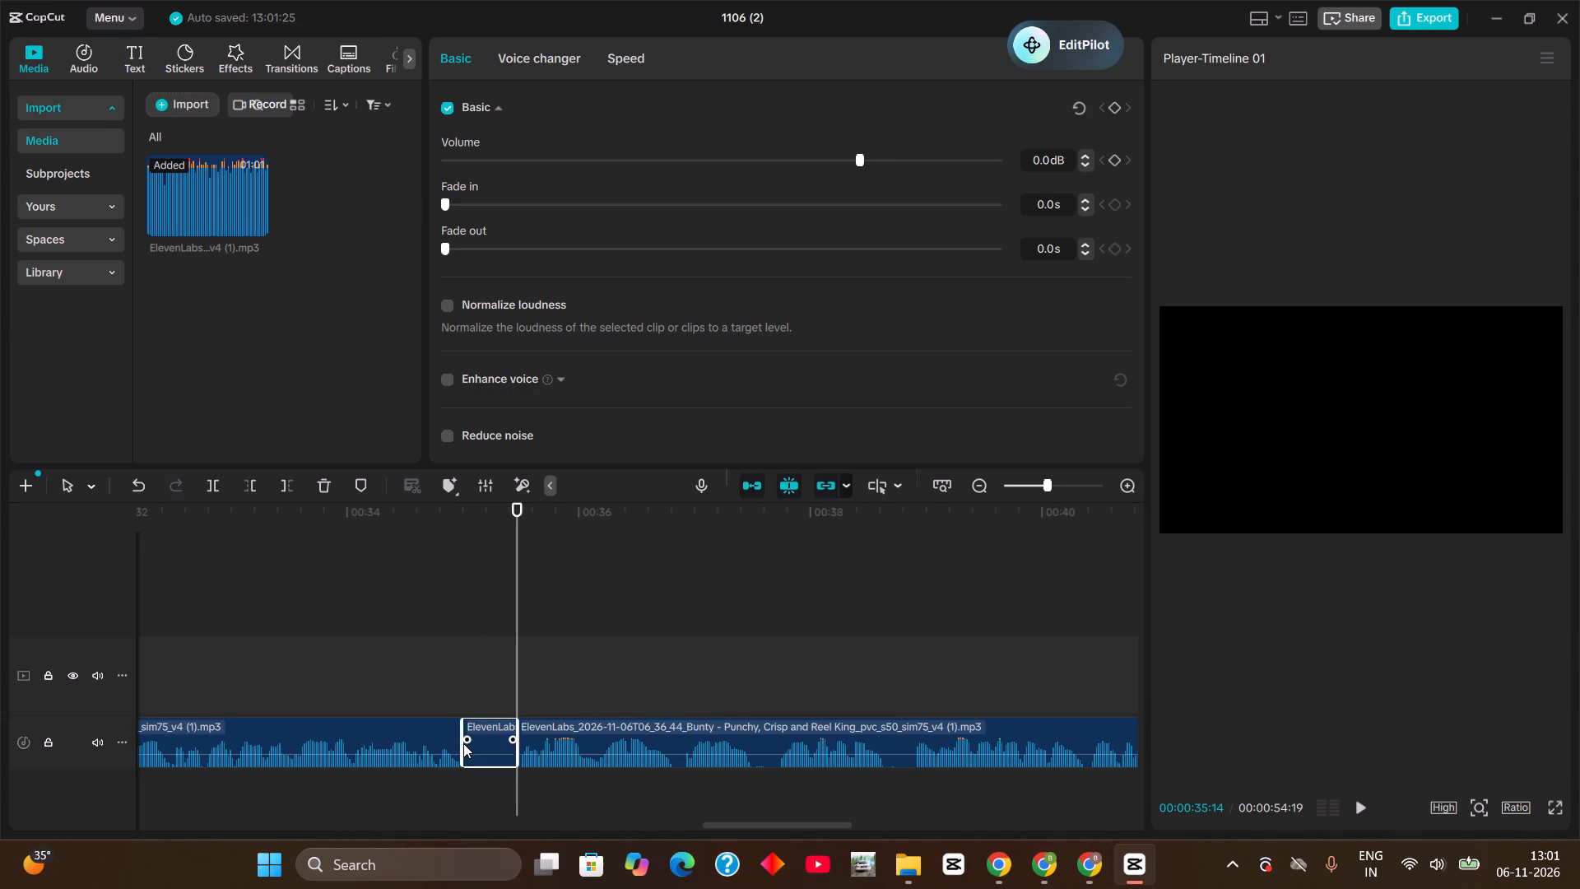
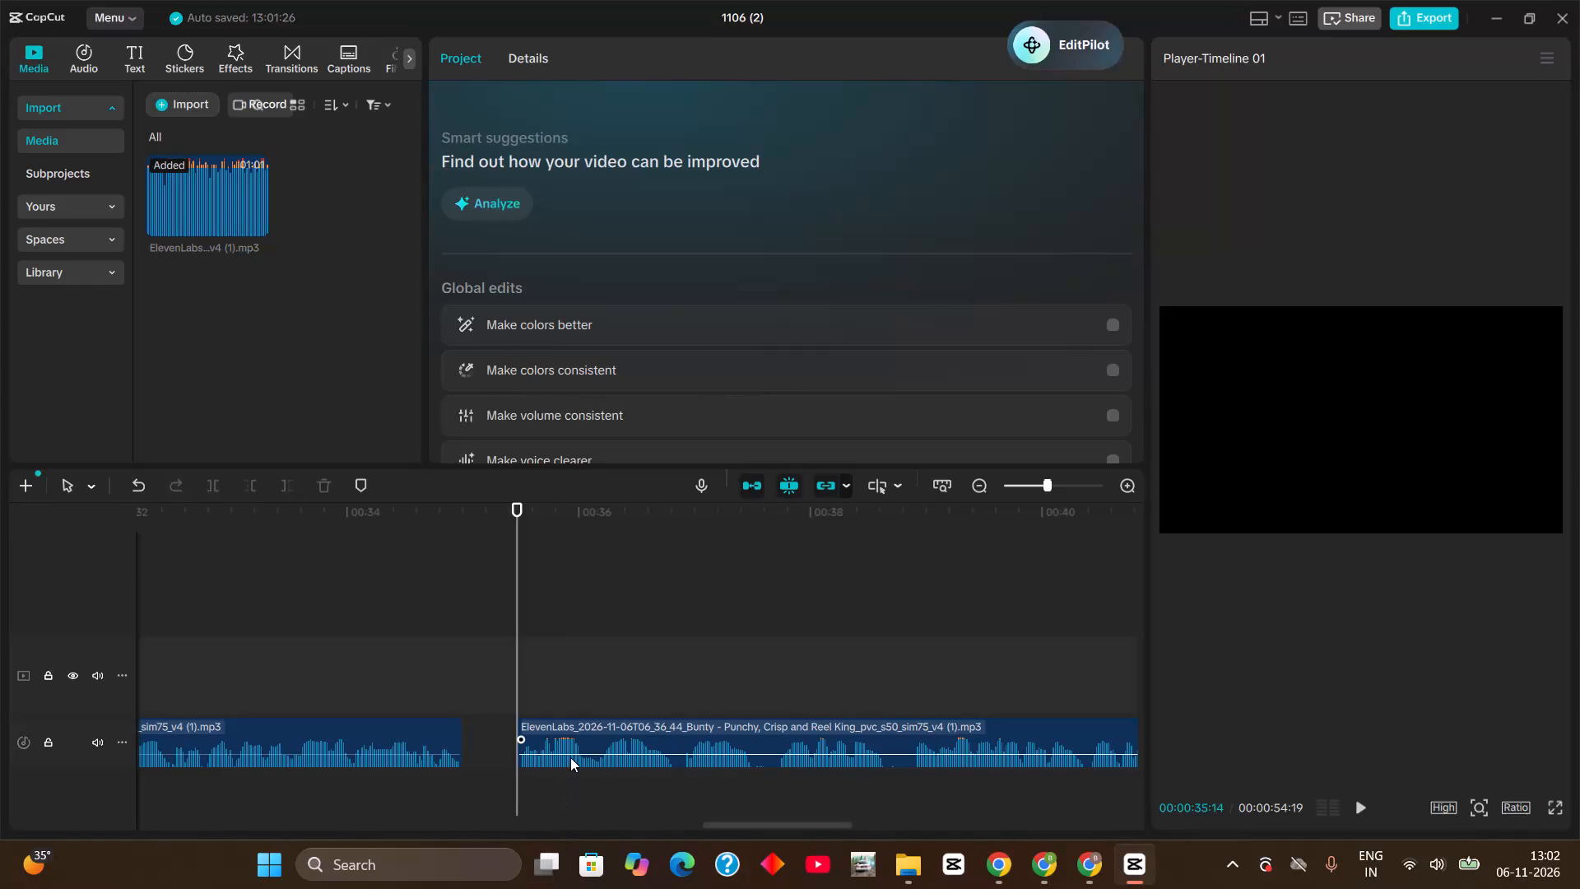
Close the gap at 00:00:35:00 by moving the following voiceover audio back against the preceding piece.
{"action": "left_click_drag", "start_coordinate": [579, 745], "coordinate": [532, 743]}
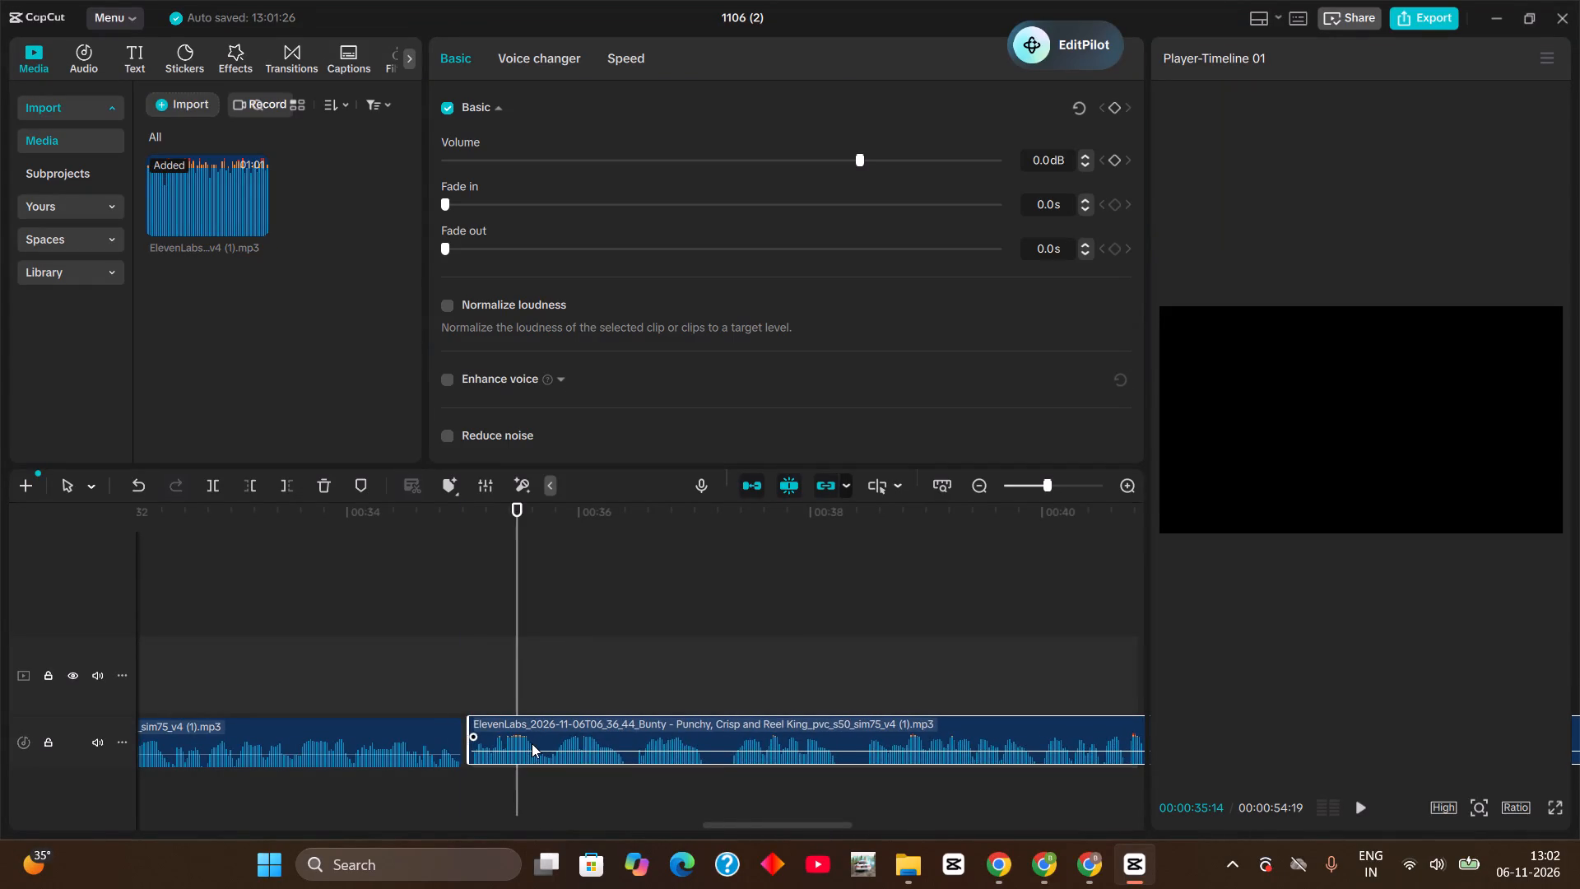
{"action": "left_click_drag", "start_coordinate": [532, 743], "coordinate": [527, 745]}
Cut out the voiceover pause between 00:00:37:00 and 00:00:37:08 and close the gap with the following audio.
{"action": "left_click_drag", "start_coordinate": [513, 659], "coordinate": [695, 690]}
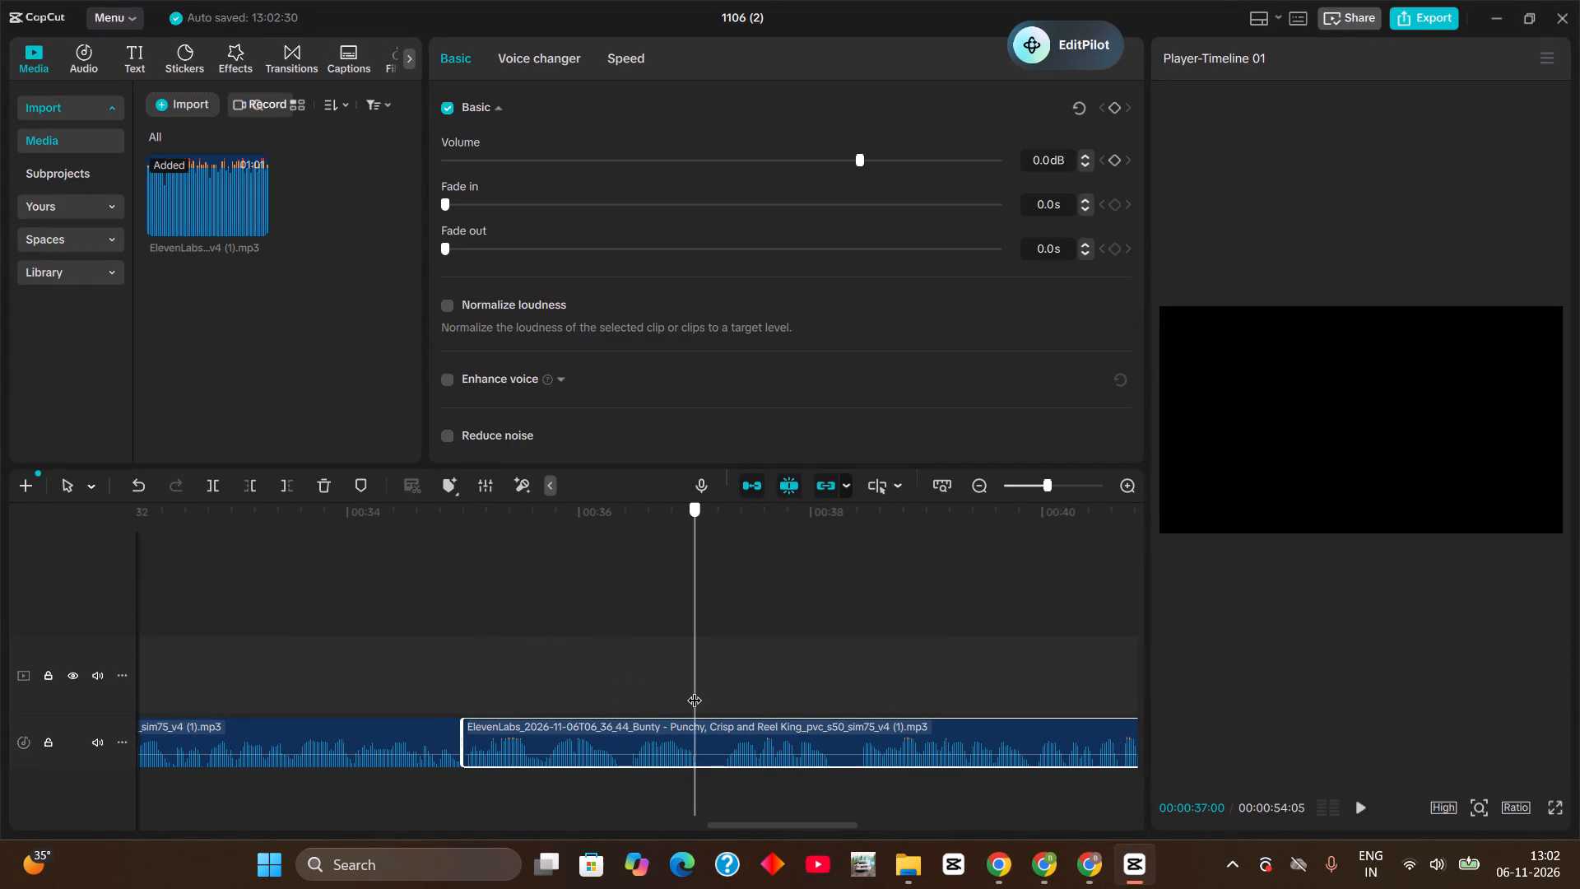
{"action": "left_click_drag", "start_coordinate": [695, 690], "coordinate": [725, 694]}
{"action": "key", "text": "ctrl+b"}
{"action": "key", "text": "ctrl+b"}
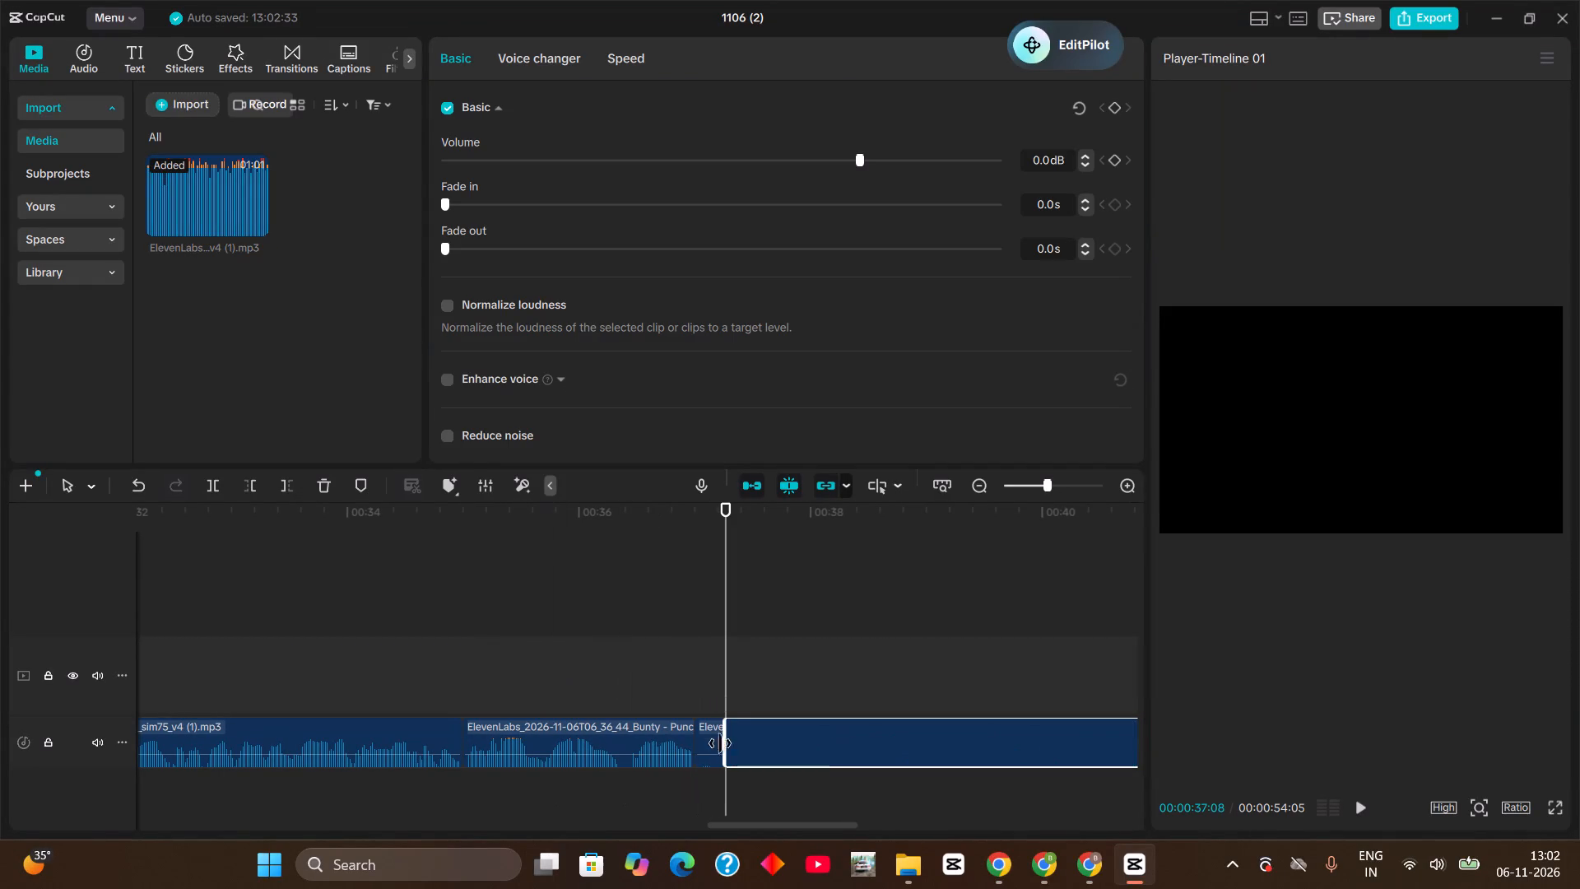
{"action": "left_click", "coordinate": [719, 749]}
{"action": "key", "text": "BackSpace"}
{"action": "left_click_drag", "start_coordinate": [769, 739], "coordinate": [742, 734]}
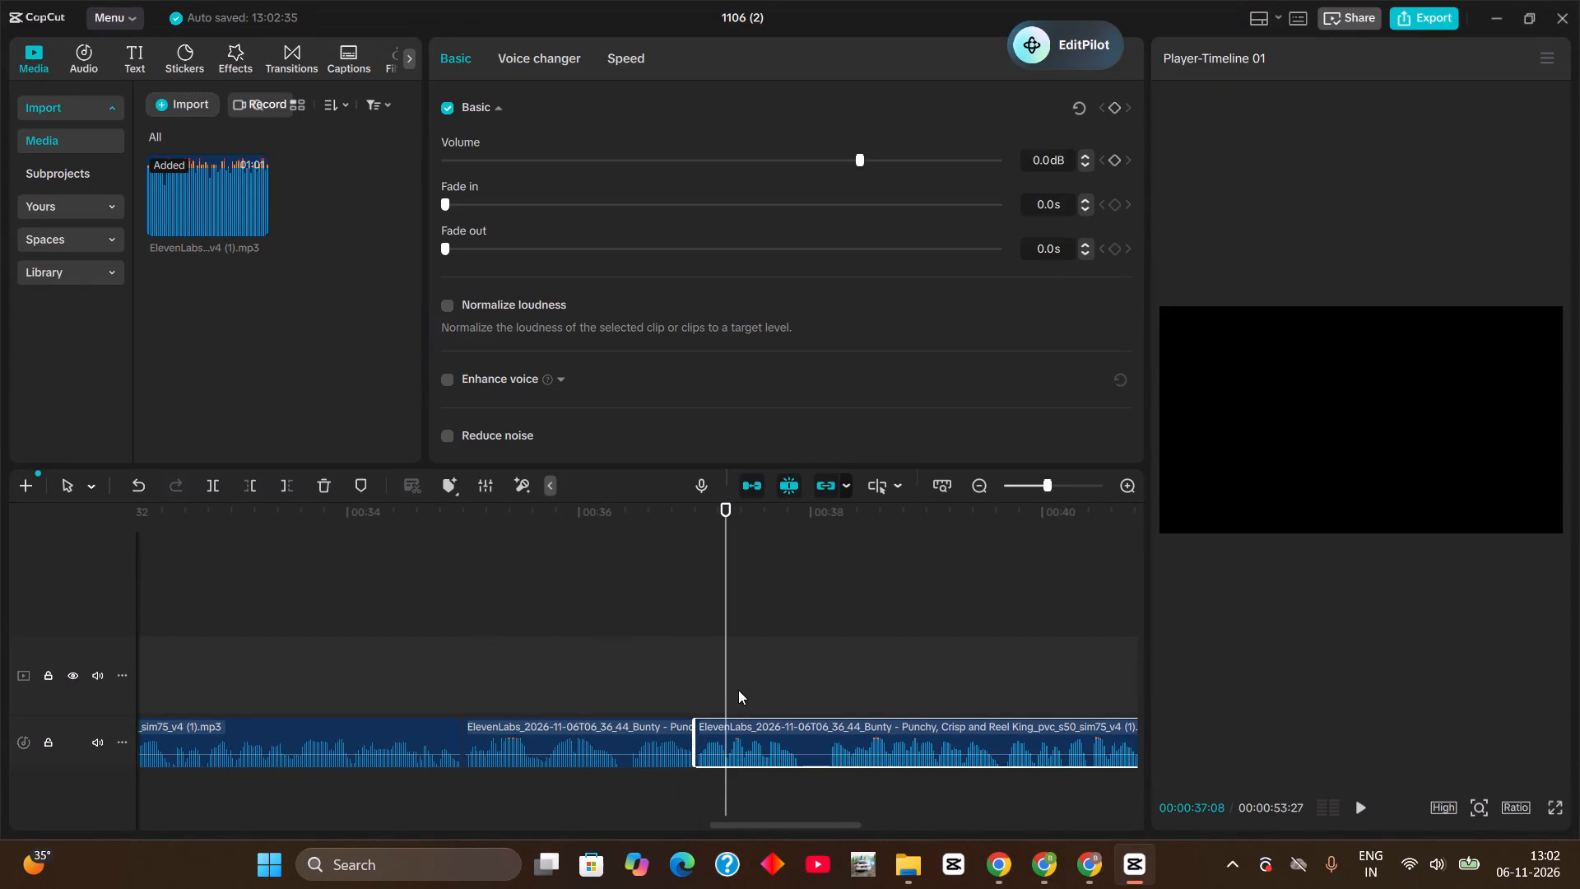
Cut out the voiceover pause from about 00:00:37:27 to 00:00:38:04 and close the gap with the following audio.
{"action": "left_click_drag", "start_coordinate": [725, 682], "coordinate": [823, 705]}
{"action": "key", "text": "ctrl+b"}
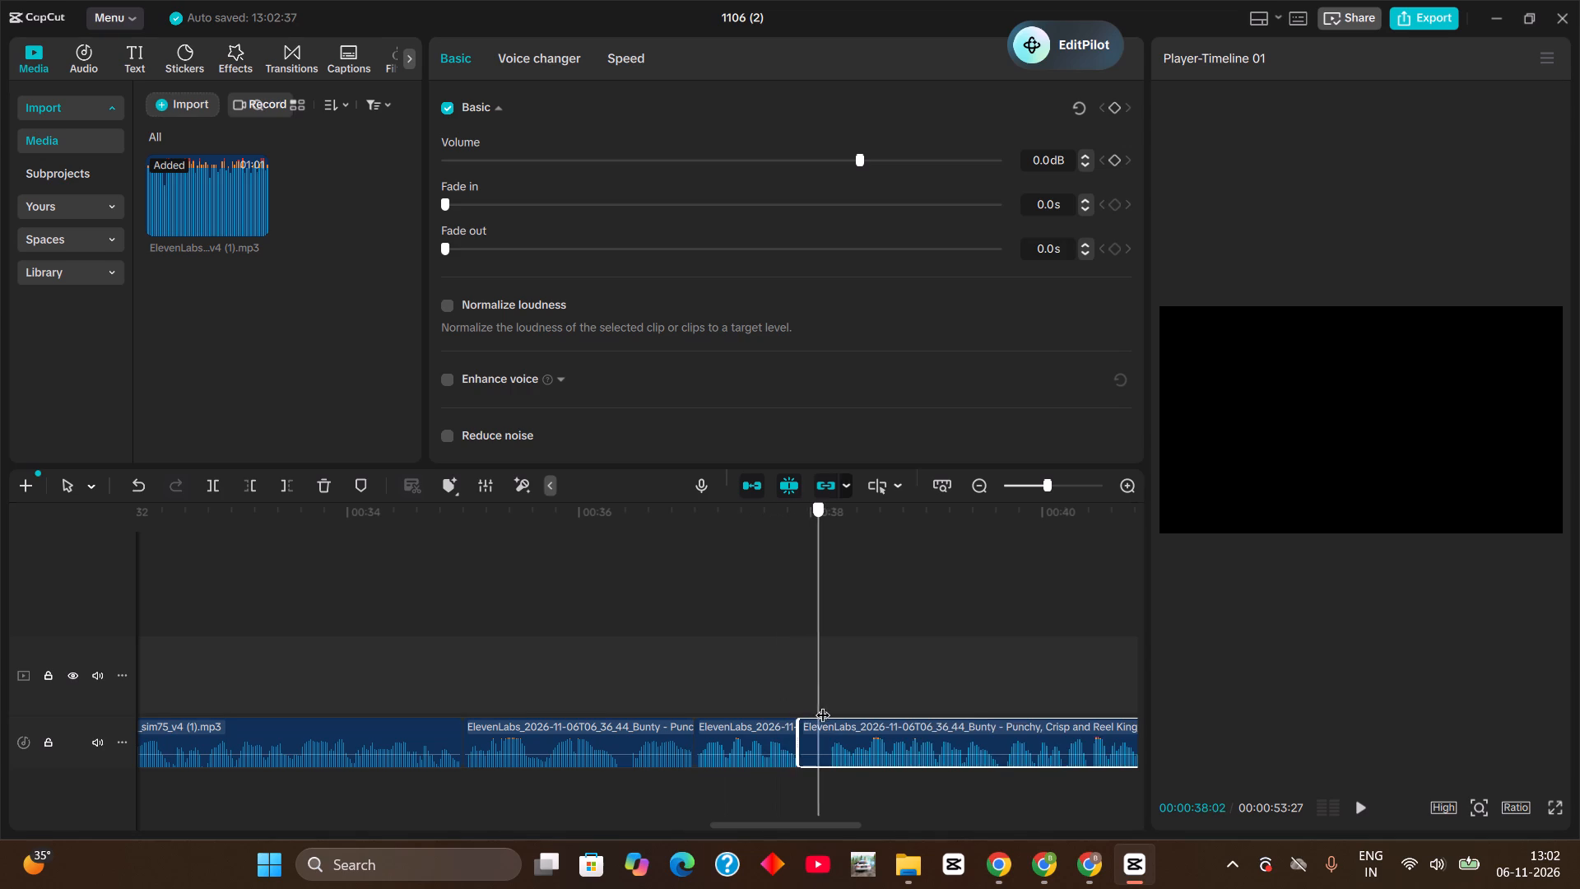
{"action": "left_click_drag", "start_coordinate": [823, 705], "coordinate": [827, 706]}
{"action": "key", "text": "ctrl+b"}
{"action": "left_click", "coordinate": [817, 740]}
{"action": "key", "text": "BackSpace"}
{"action": "left_click_drag", "start_coordinate": [908, 737], "coordinate": [895, 738]}
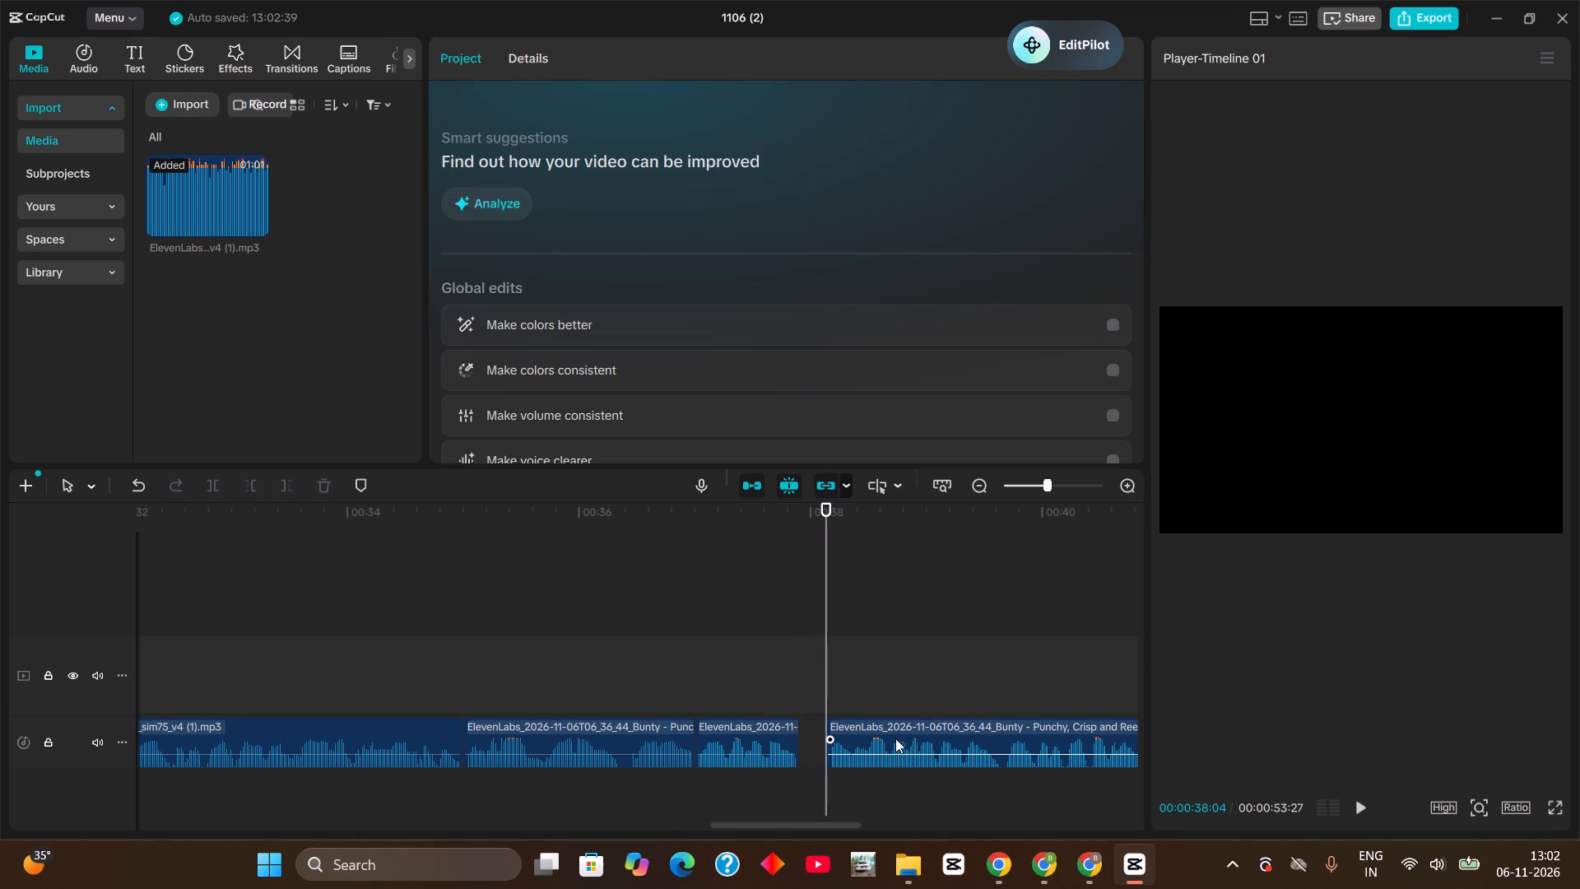
{"action": "left_click_drag", "start_coordinate": [895, 738], "coordinate": [885, 738]}
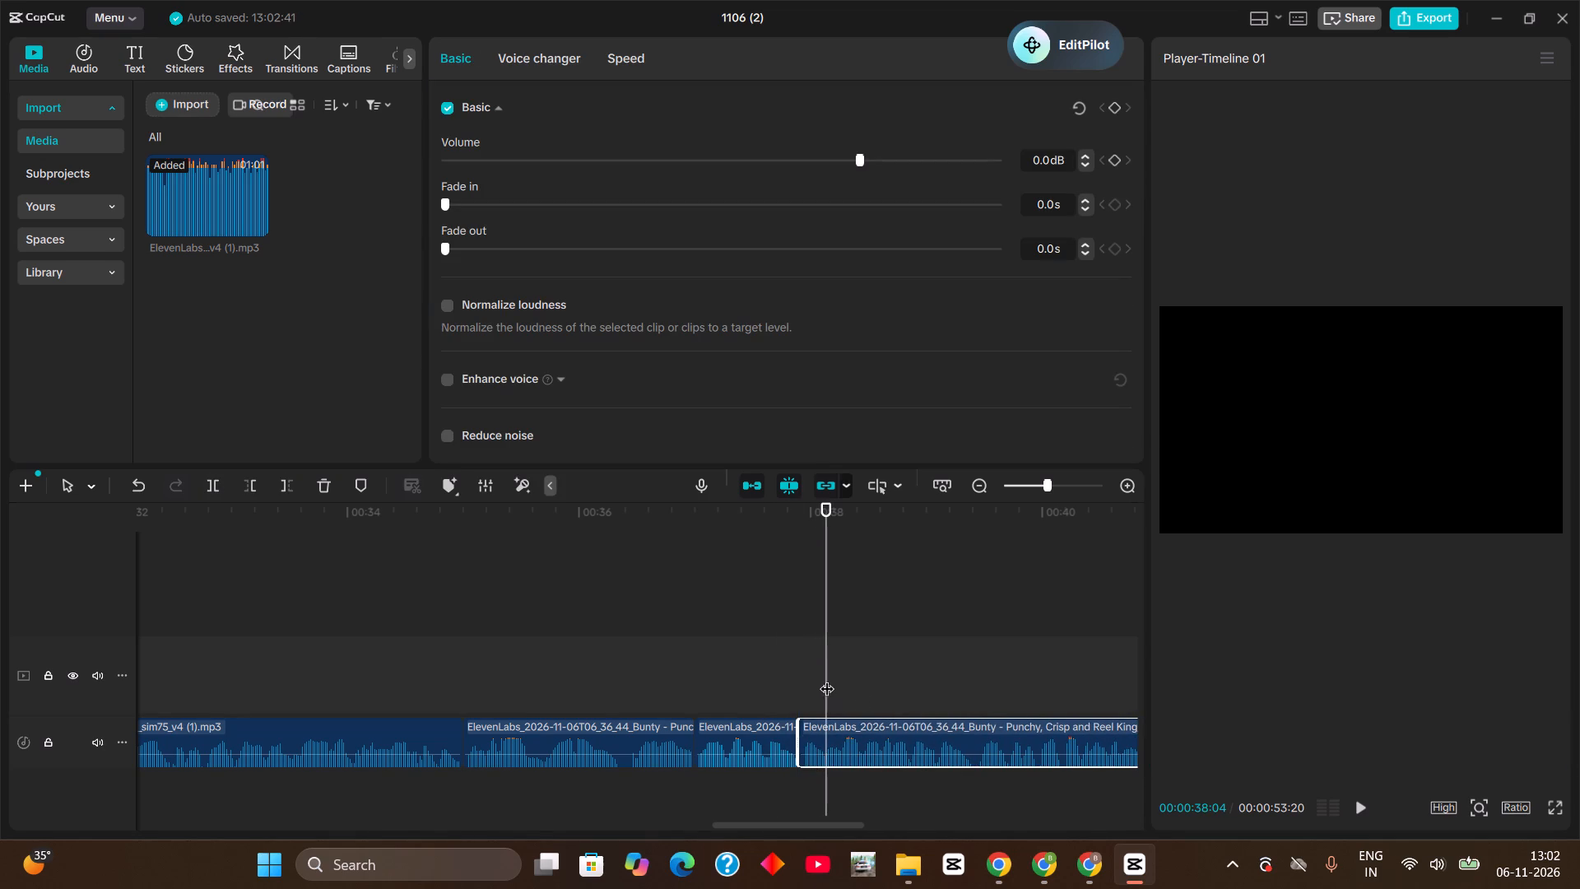
Cut out the voiceover pause from about 00:00:41:02 to 00:00:41:17 and close the gap with the following audio.
{"action": "left_click_drag", "start_coordinate": [825, 678], "coordinate": [1101, 682]}
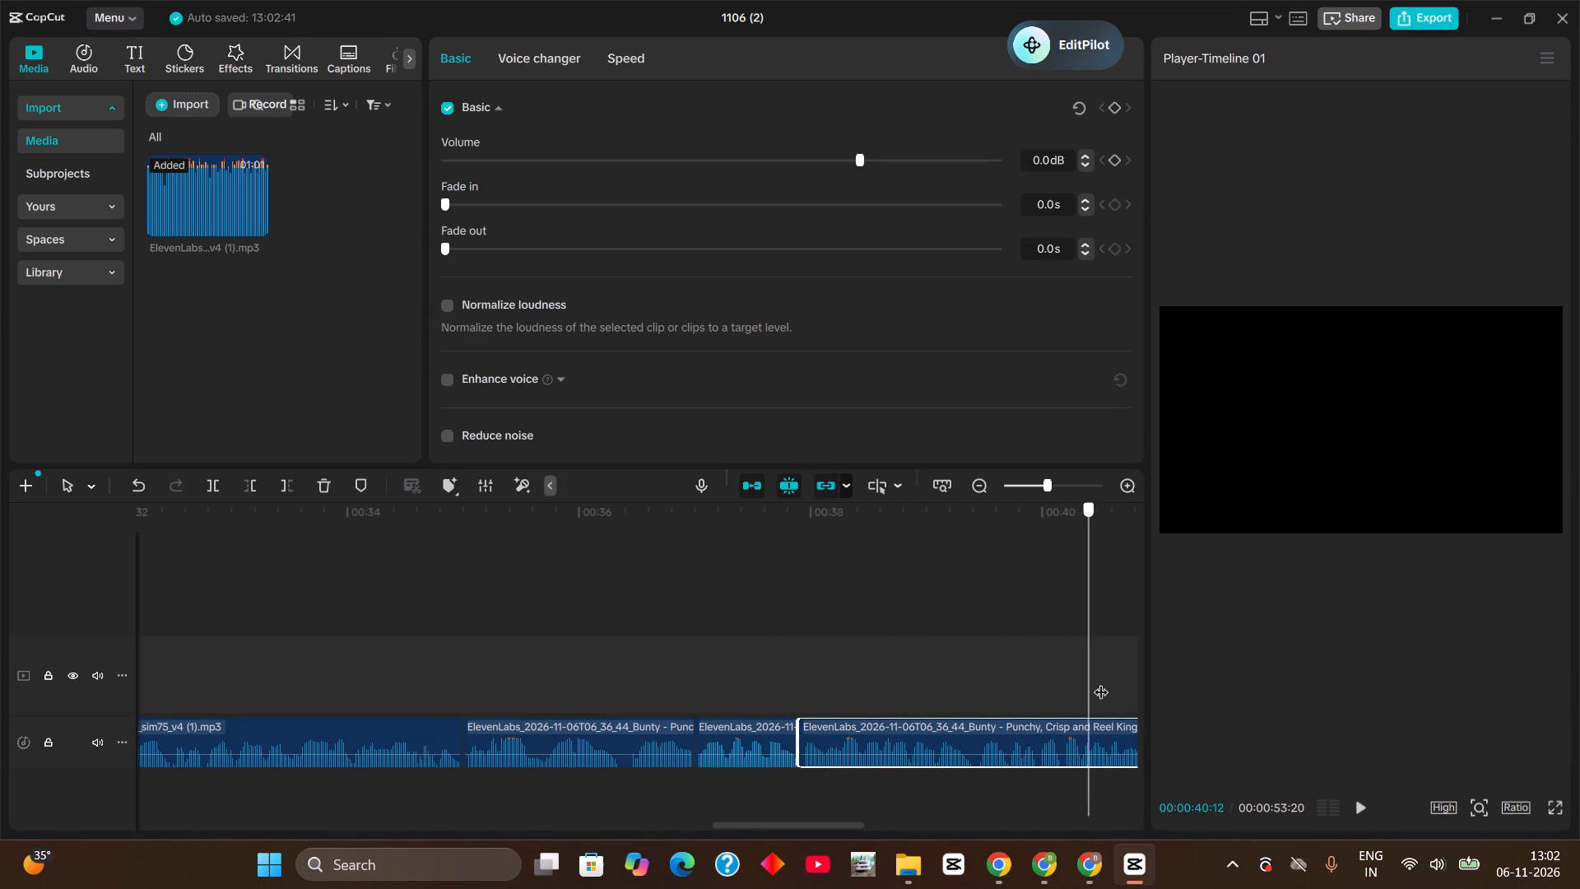
{"action": "left_click_drag", "start_coordinate": [1101, 682], "coordinate": [560, 723]}
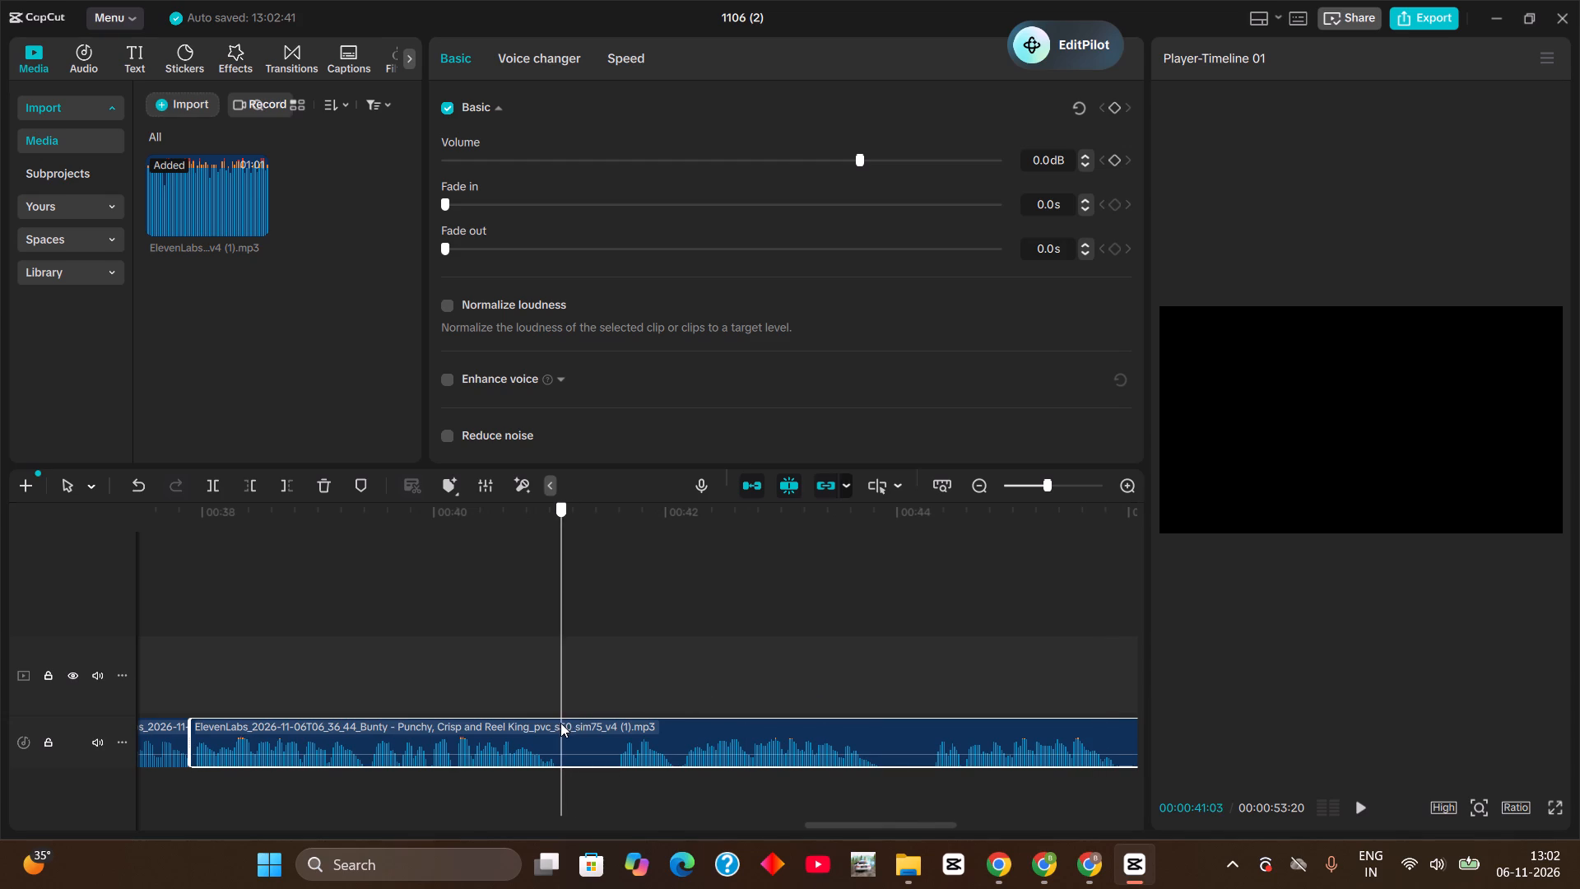
{"action": "left_click_drag", "start_coordinate": [560, 723], "coordinate": [616, 710]}
{"action": "key", "text": "ctrl+b"}
{"action": "key", "text": "ctrl+b"}
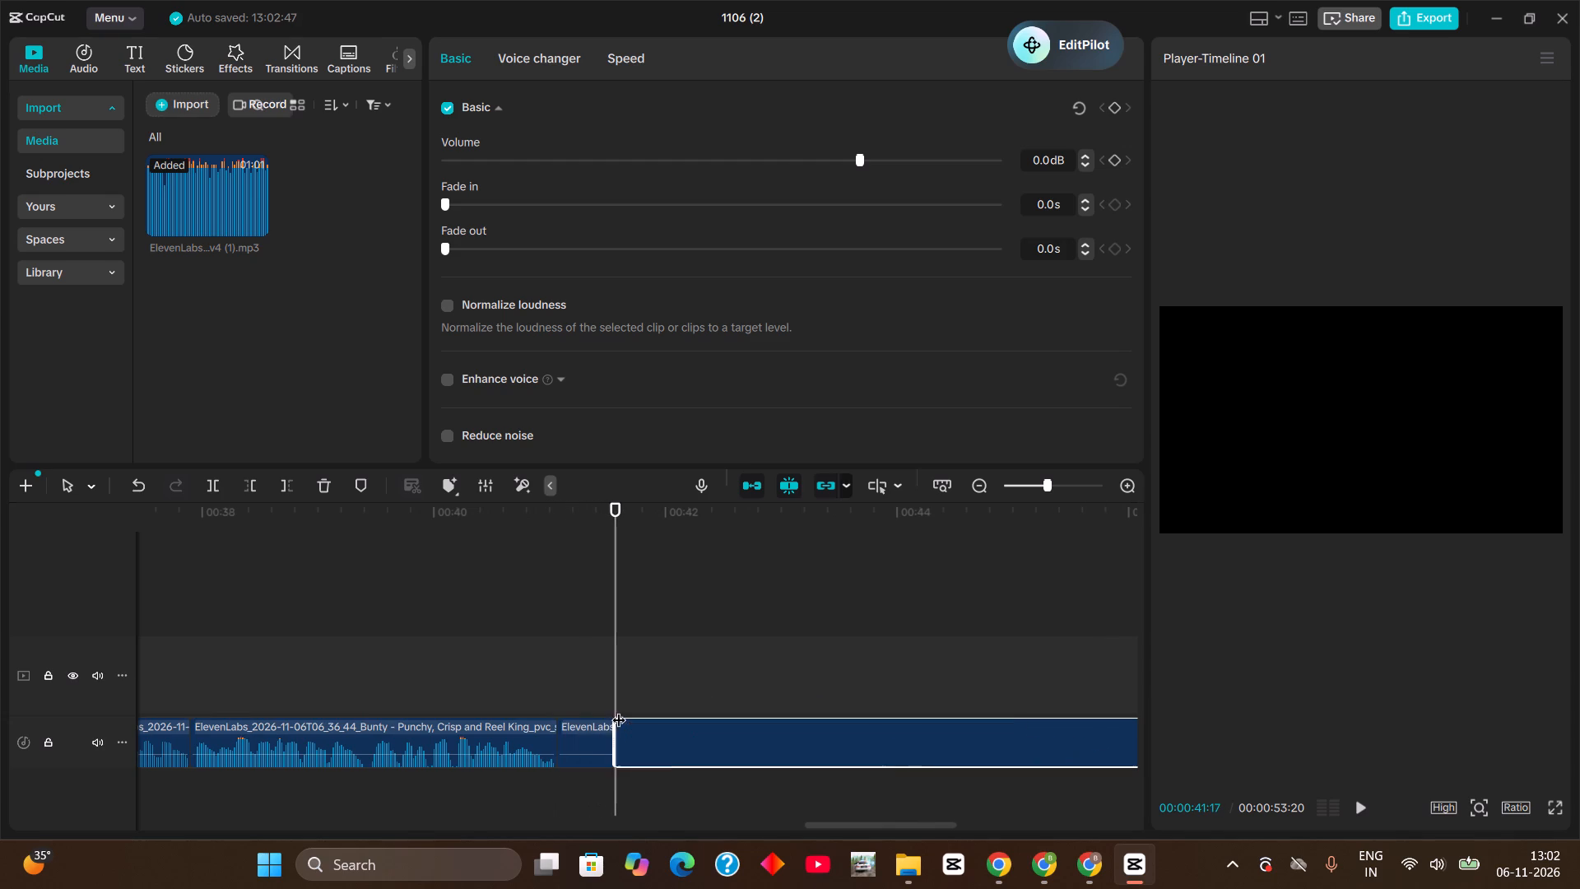
{"action": "left_click", "coordinate": [592, 755]}
{"action": "key", "text": "BackSpace"}
{"action": "left_click_drag", "start_coordinate": [667, 730], "coordinate": [611, 733]}
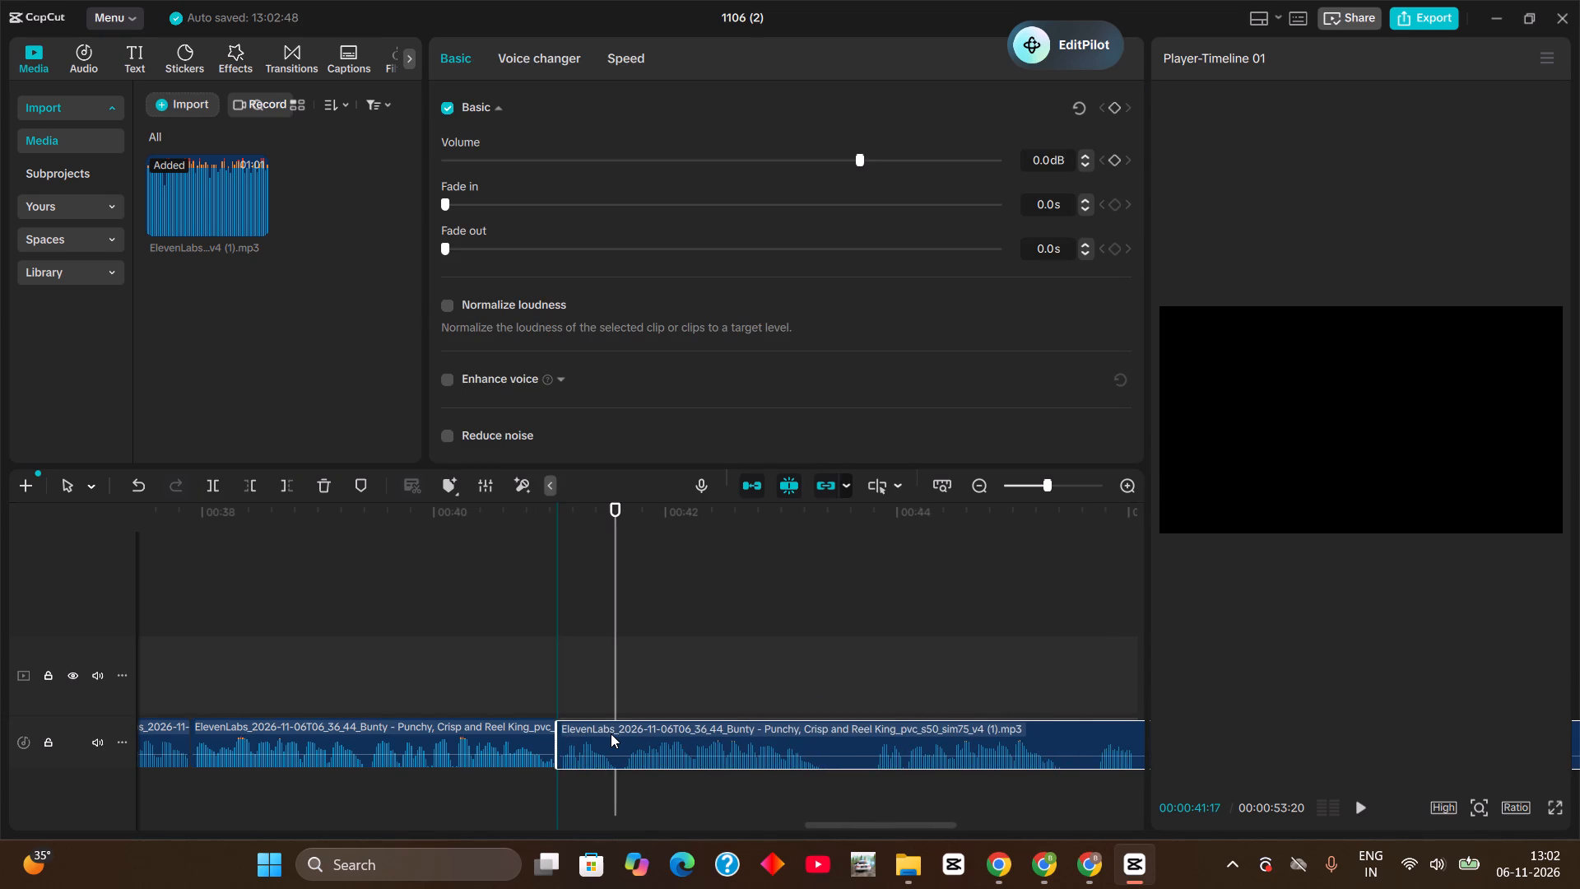
{"action": "left_click_drag", "start_coordinate": [611, 733], "coordinate": [610, 733]}
Cut out the voiceover pause between 00:00:43:09 and 00:00:43:25 and close the gap with the following audio.
{"action": "left_click_drag", "start_coordinate": [613, 674], "coordinate": [816, 714]}
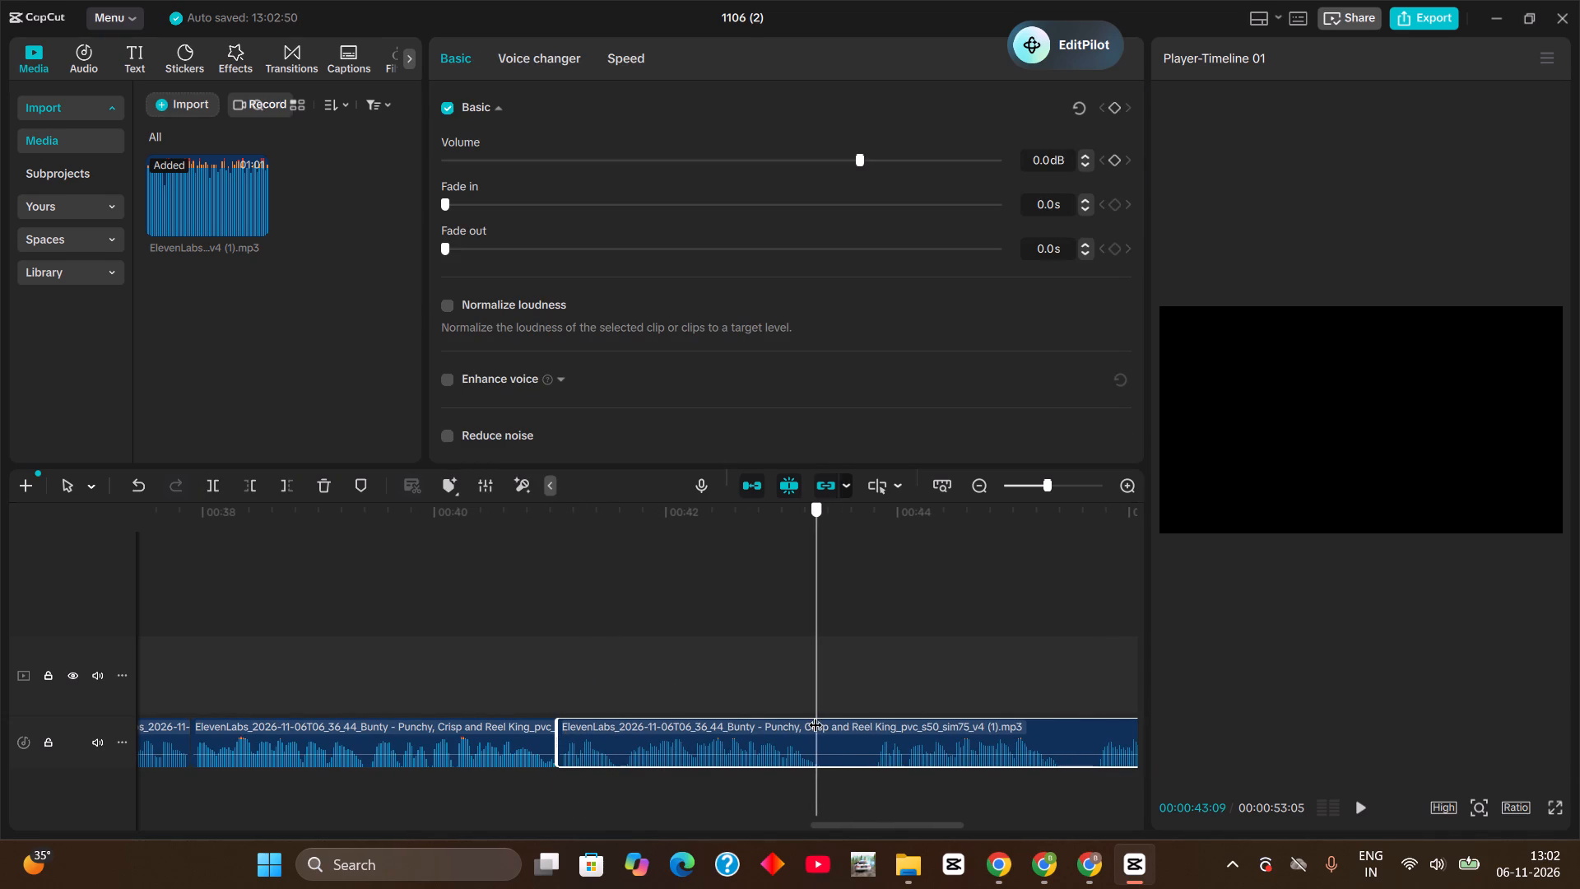
{"action": "left_click_drag", "start_coordinate": [816, 714], "coordinate": [877, 713]}
{"action": "key", "text": "ctrl+b"}
{"action": "key", "text": "ctrl+b"}
{"action": "left_click", "coordinate": [856, 747]}
{"action": "key", "text": "BackSpace"}
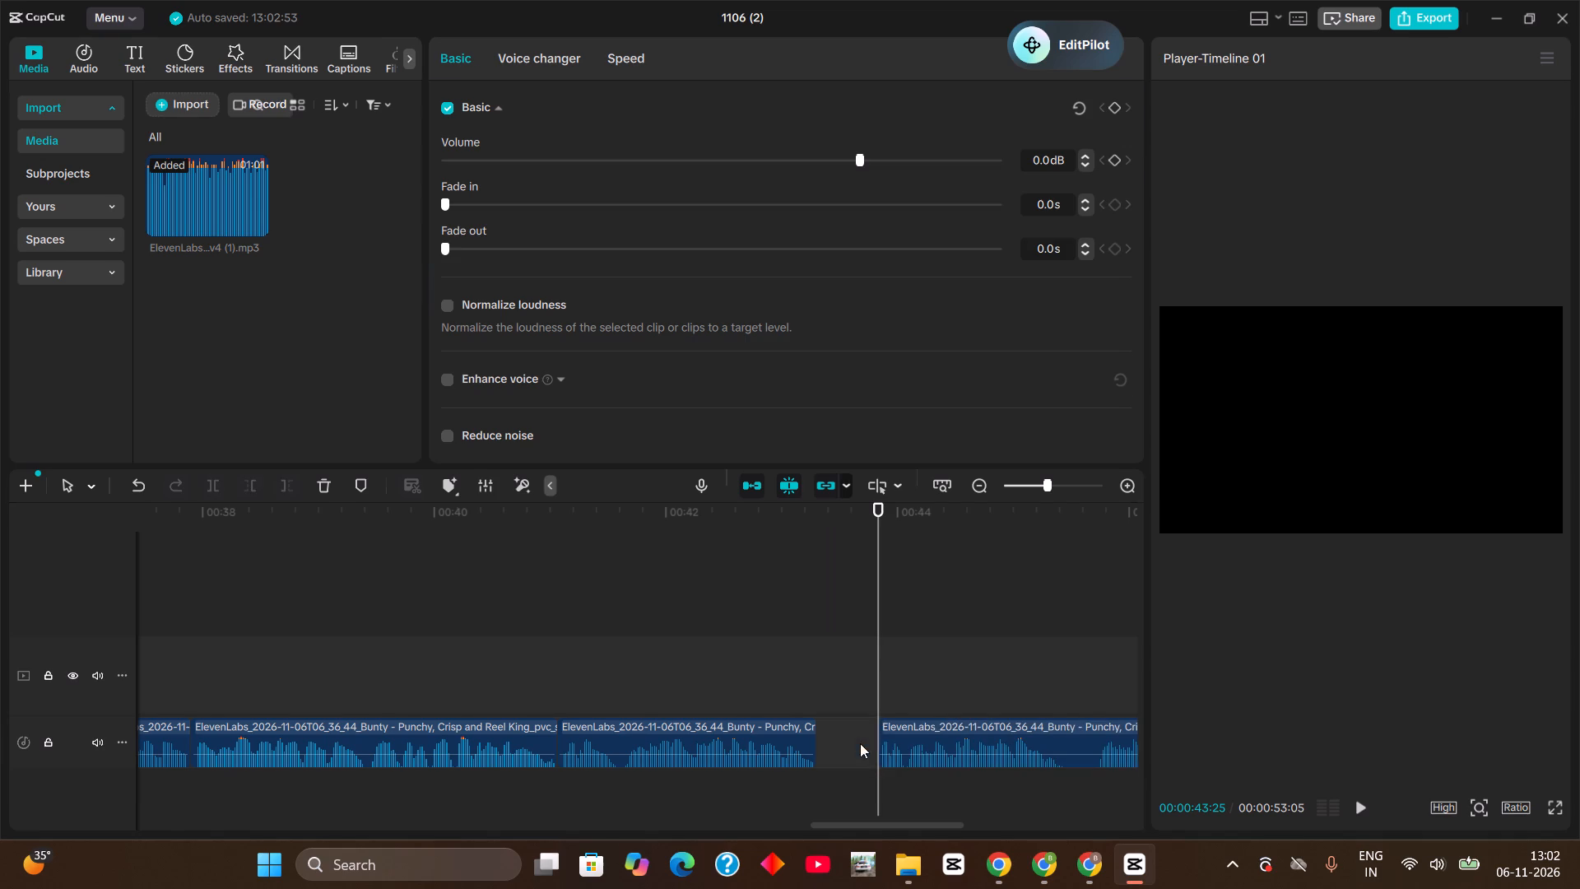
{"action": "left_click_drag", "start_coordinate": [923, 741], "coordinate": [867, 744]}
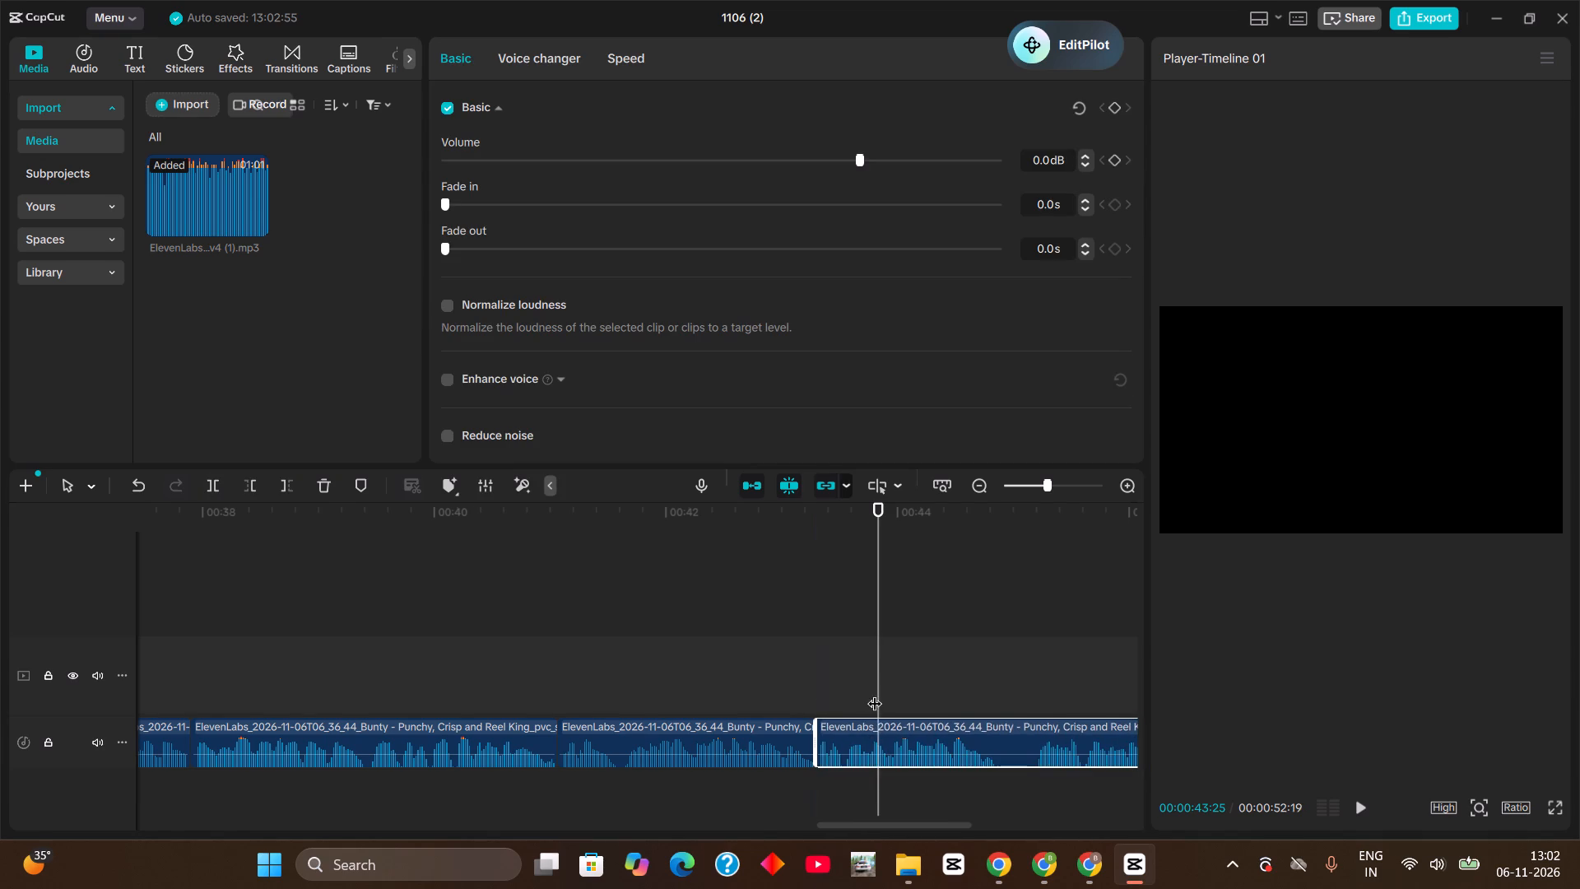
Cut out the voiceover pause from about 00:00:44:25 to 00:00:45:05 and close the gap with the following audio.
{"action": "left_click_drag", "start_coordinate": [875, 693], "coordinate": [433, 790]}
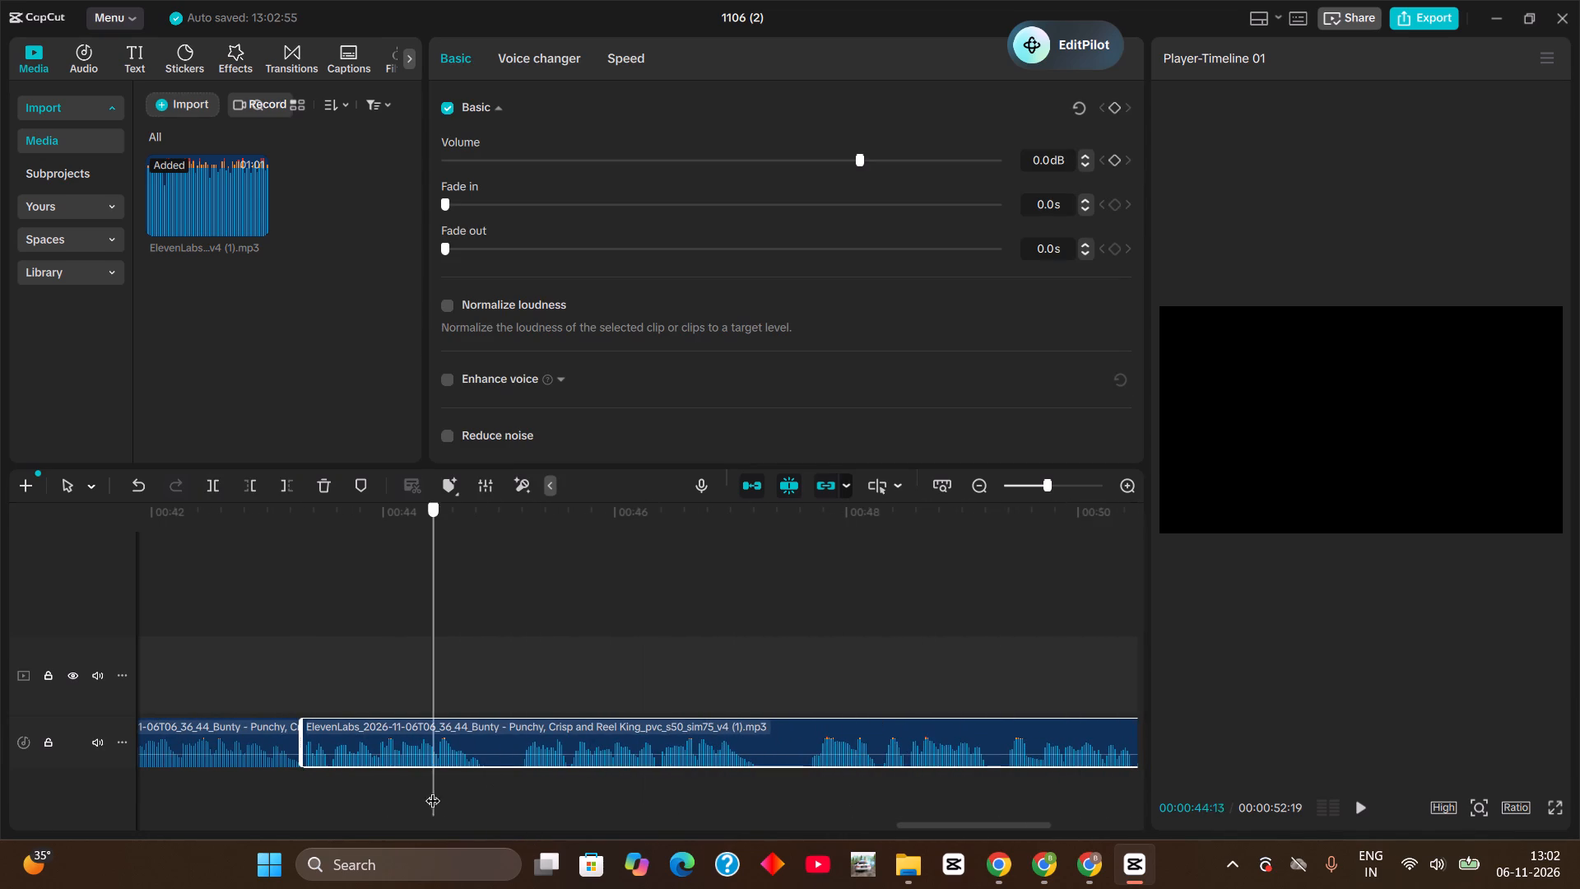
{"action": "left_click_drag", "start_coordinate": [433, 790], "coordinate": [537, 787]}
{"action": "key", "text": "ctrl+b"}
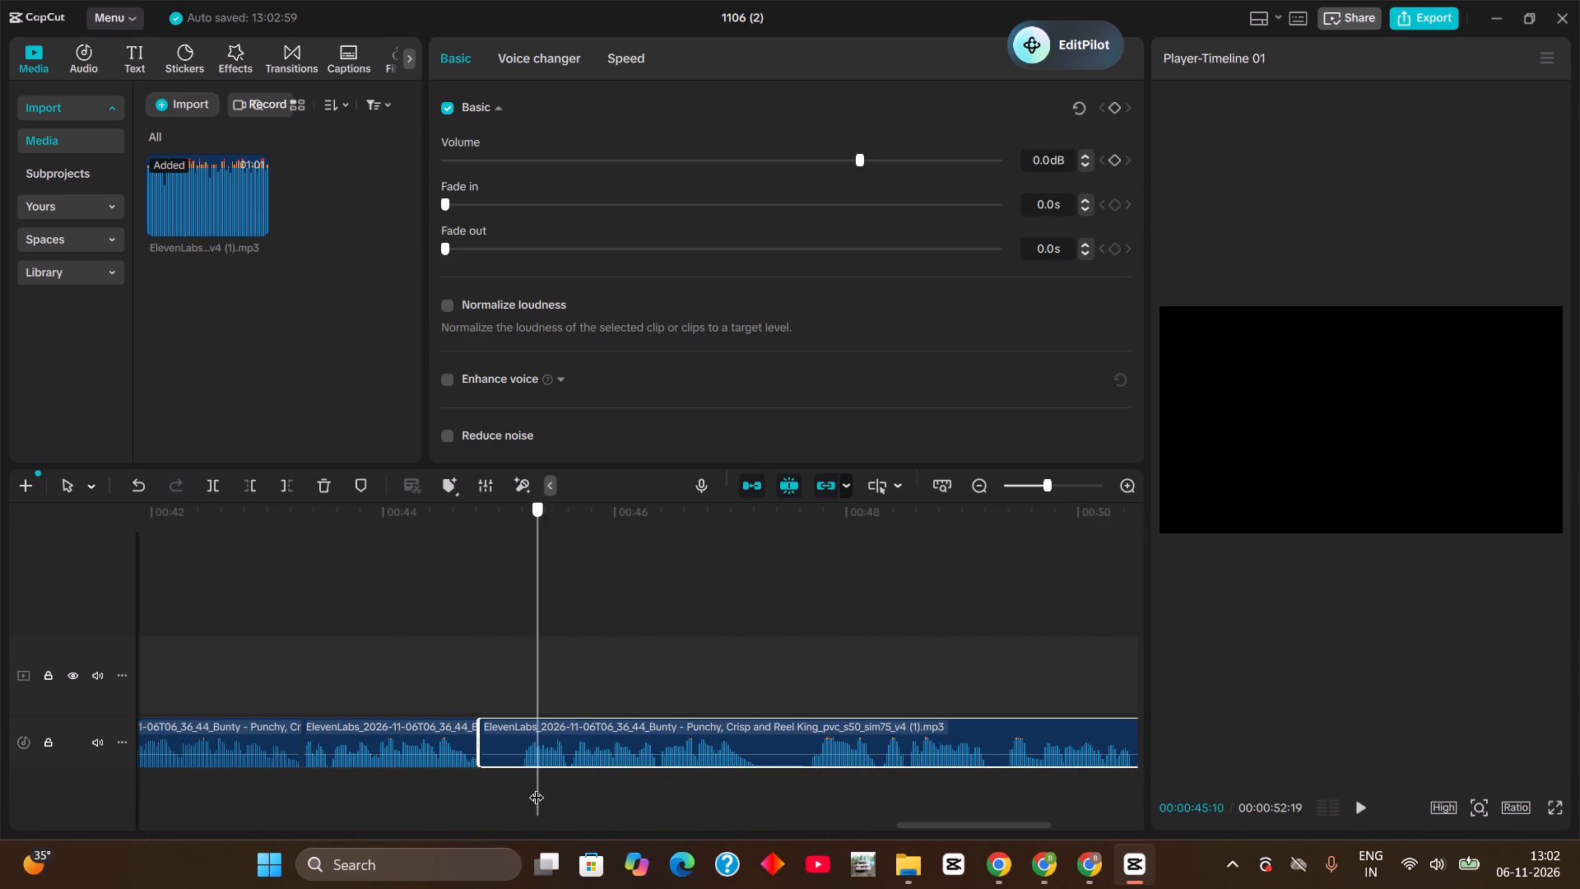
{"action": "left_click_drag", "start_coordinate": [537, 787], "coordinate": [519, 793]}
{"action": "key", "text": "ctrl+b"}
{"action": "left_click", "coordinate": [496, 753]}
{"action": "key", "text": "BackSpace"}
{"action": "left_click_drag", "start_coordinate": [571, 732], "coordinate": [564, 735]}
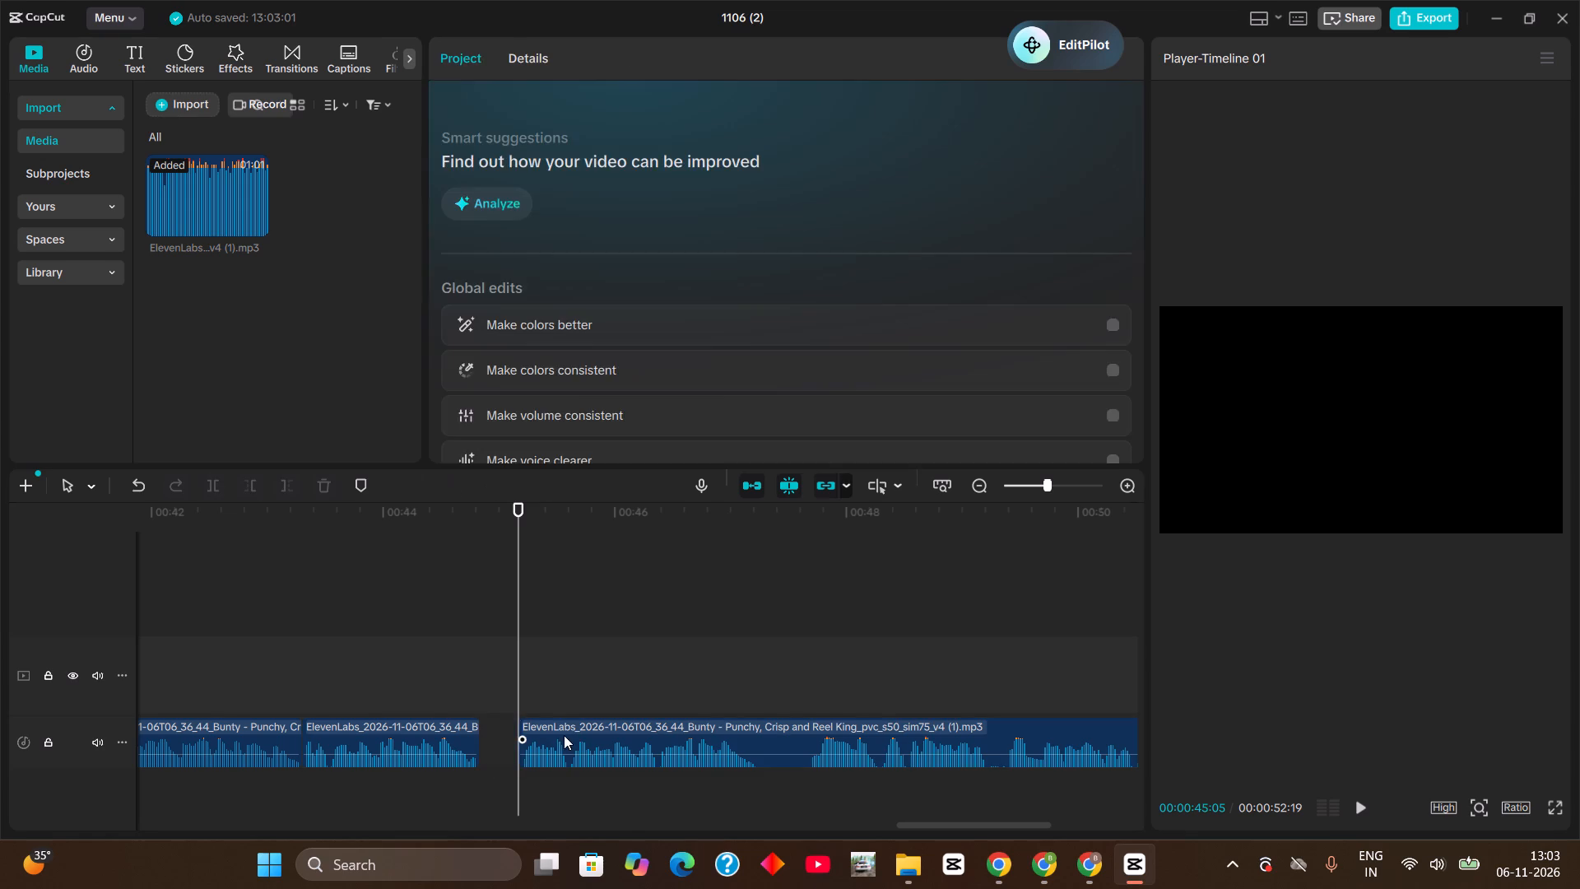
{"action": "left_click_drag", "start_coordinate": [564, 735], "coordinate": [537, 732]}
Cut out the voiceover pause from about 00:00:46:26 to 00:00:47:10 and close the gap with the following audio.
{"action": "left_click_drag", "start_coordinate": [523, 673], "coordinate": [753, 705]}
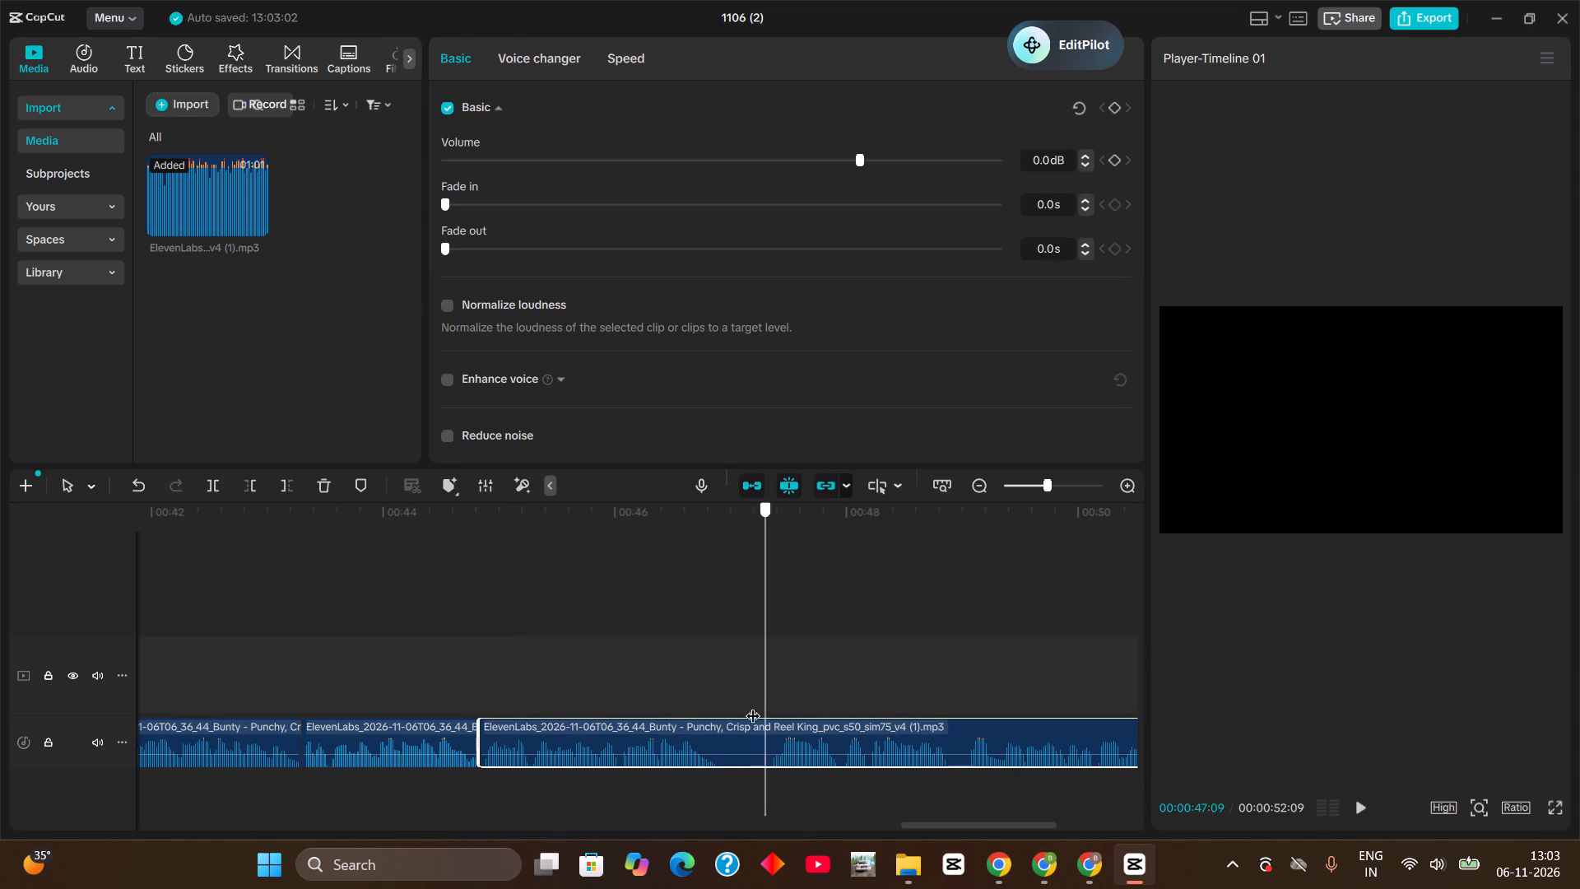
{"action": "left_click_drag", "start_coordinate": [753, 705], "coordinate": [769, 701]}
{"action": "key", "text": "ctrl+b"}
{"action": "key", "text": "ctrl+b"}
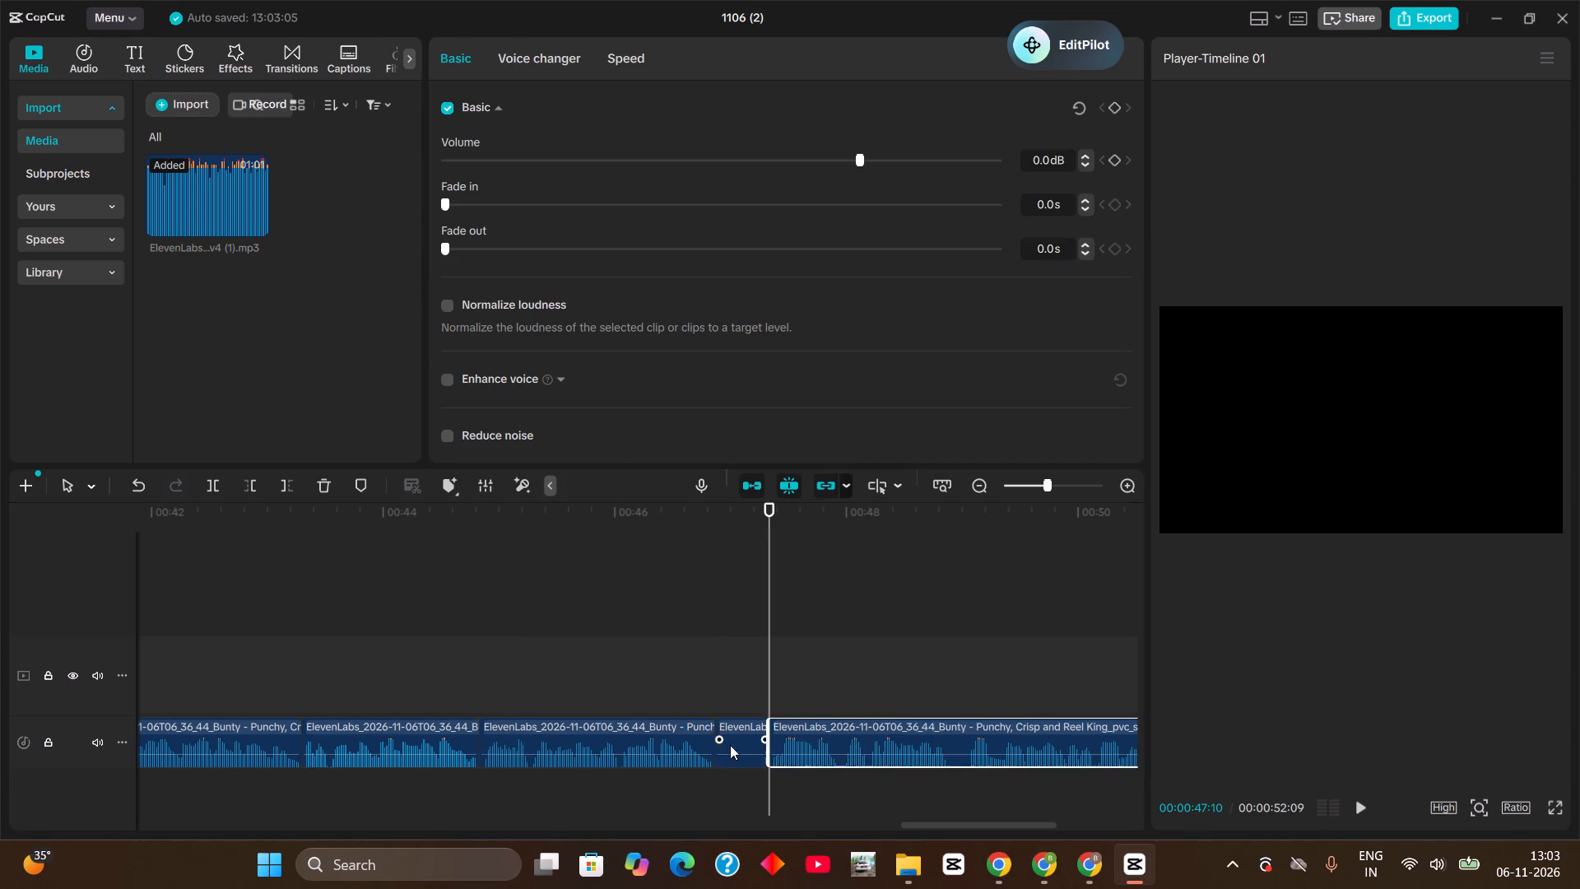
{"action": "left_click", "coordinate": [719, 771]}
{"action": "key", "text": "BackSpace"}
{"action": "left_click", "coordinate": [732, 756]}
{"action": "key", "text": "BackSpace"}
{"action": "left_click_drag", "start_coordinate": [822, 746], "coordinate": [771, 750]}
Cut out the voiceover pause between 00:00:48:12 and 00:00:48:18 and close the gap with the following audio.
{"action": "left_click_drag", "start_coordinate": [713, 669], "coordinate": [868, 691]}
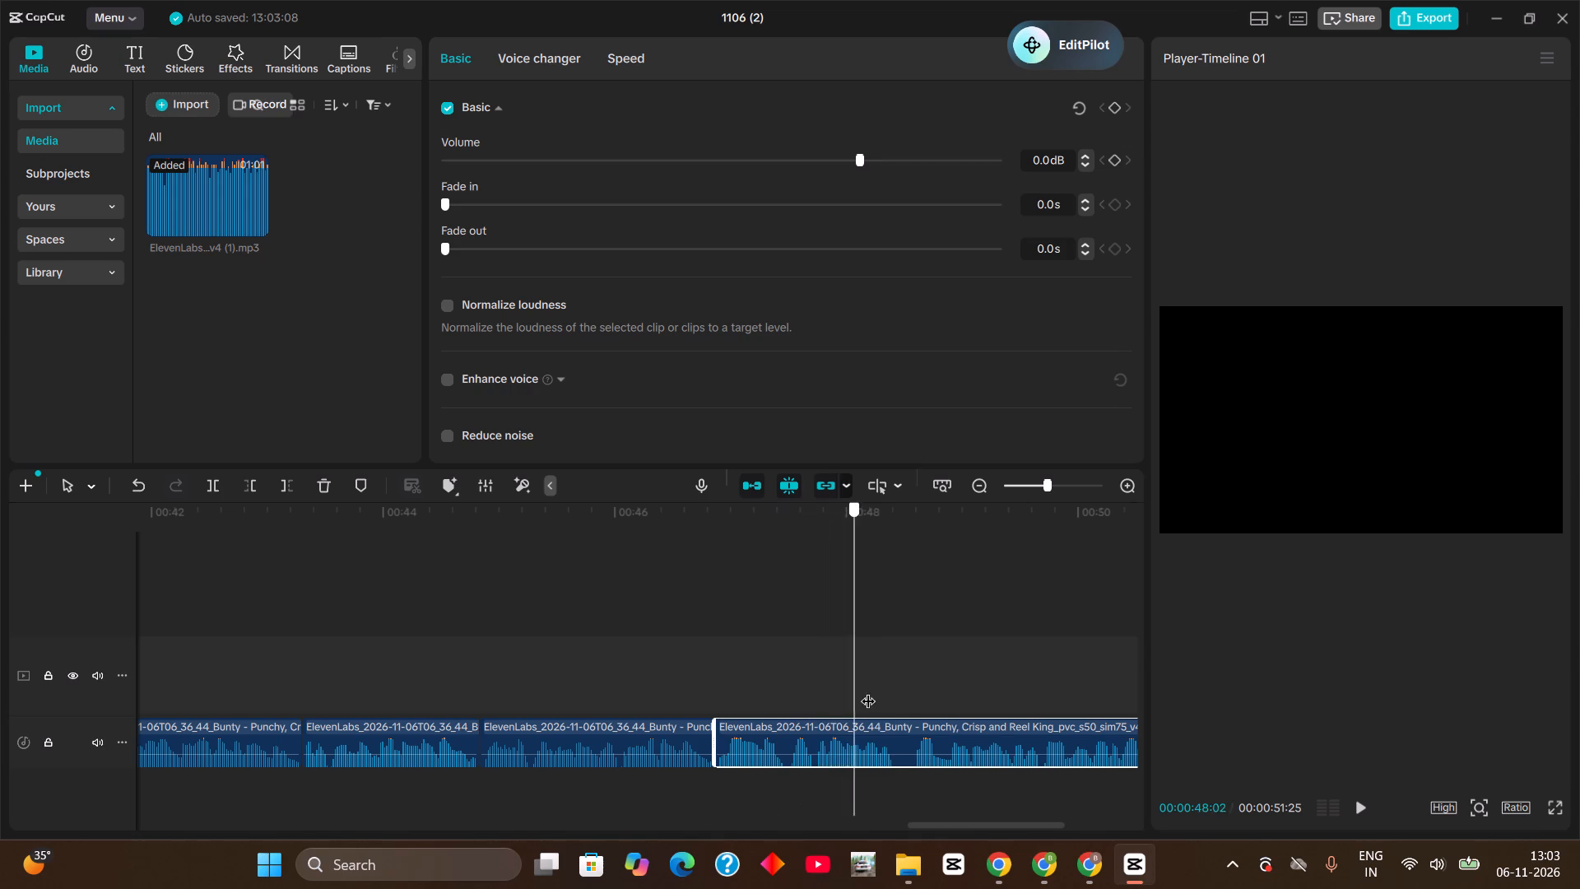
{"action": "left_click_drag", "start_coordinate": [868, 691], "coordinate": [894, 696]}
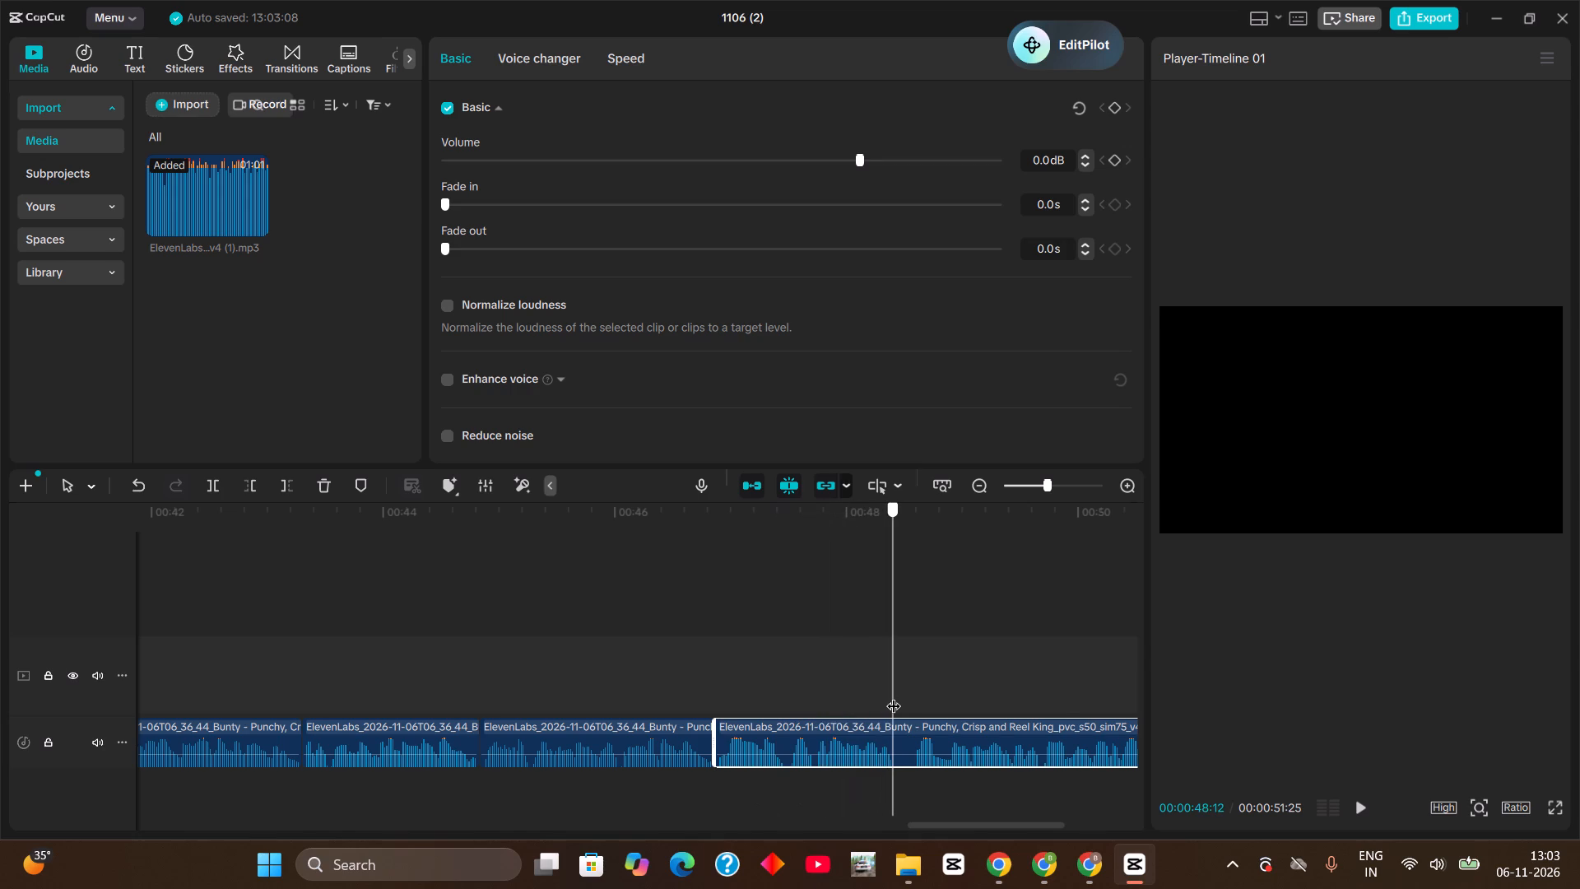
{"action": "left_click_drag", "start_coordinate": [894, 696], "coordinate": [915, 694]}
{"action": "key", "text": "ctrl+b"}
{"action": "key", "text": "ctrl+b"}
{"action": "left_click", "coordinate": [898, 733]}
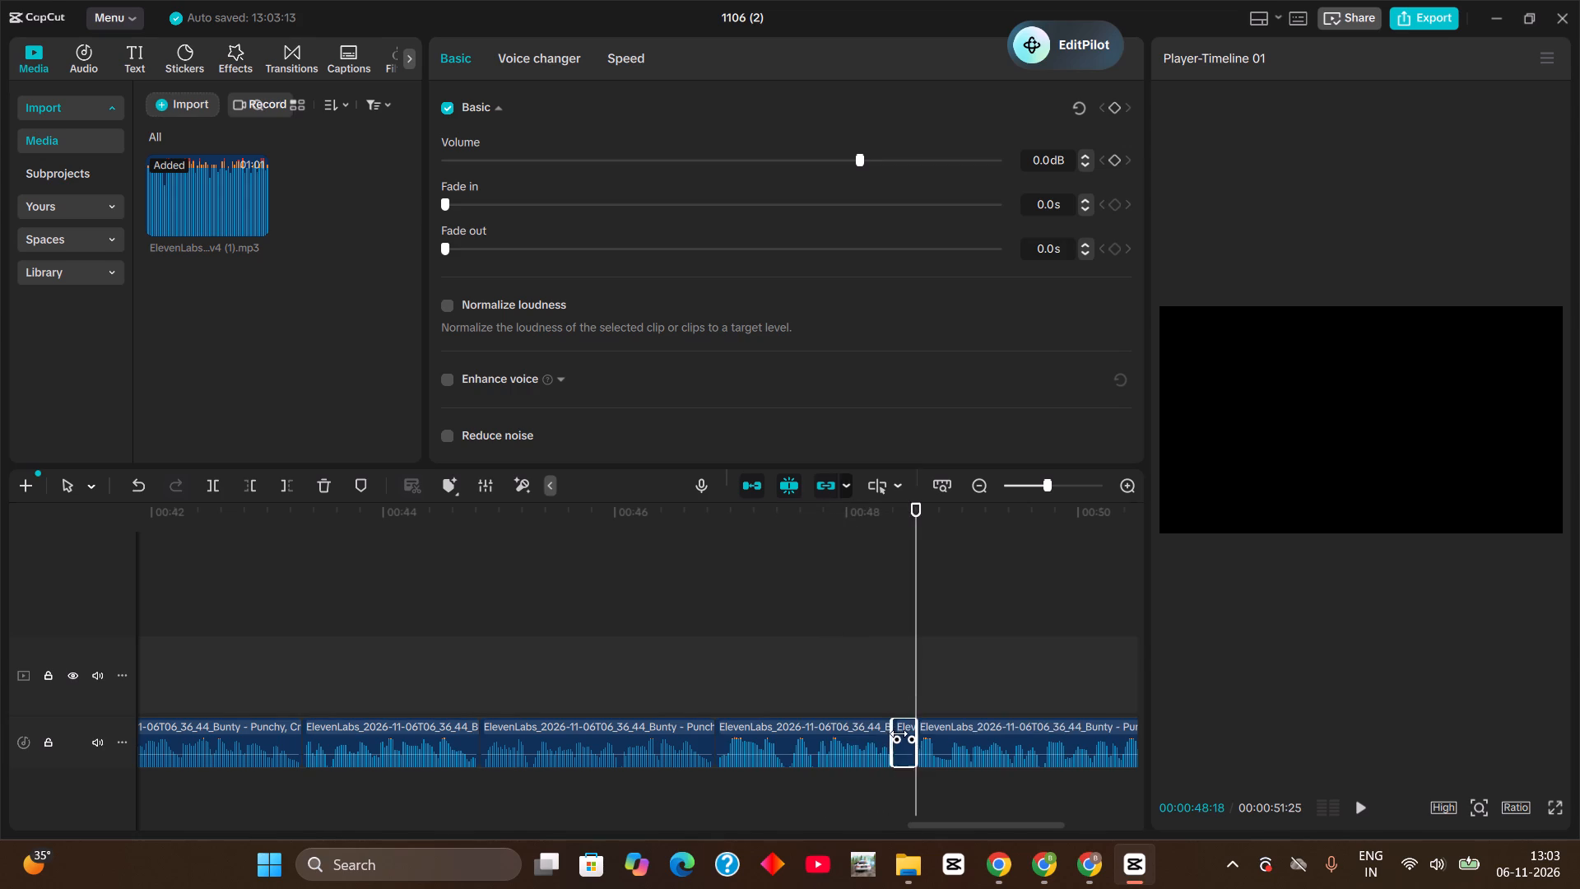
{"action": "key", "text": "BackSpace"}
{"action": "left_click_drag", "start_coordinate": [950, 735], "coordinate": [930, 741]}
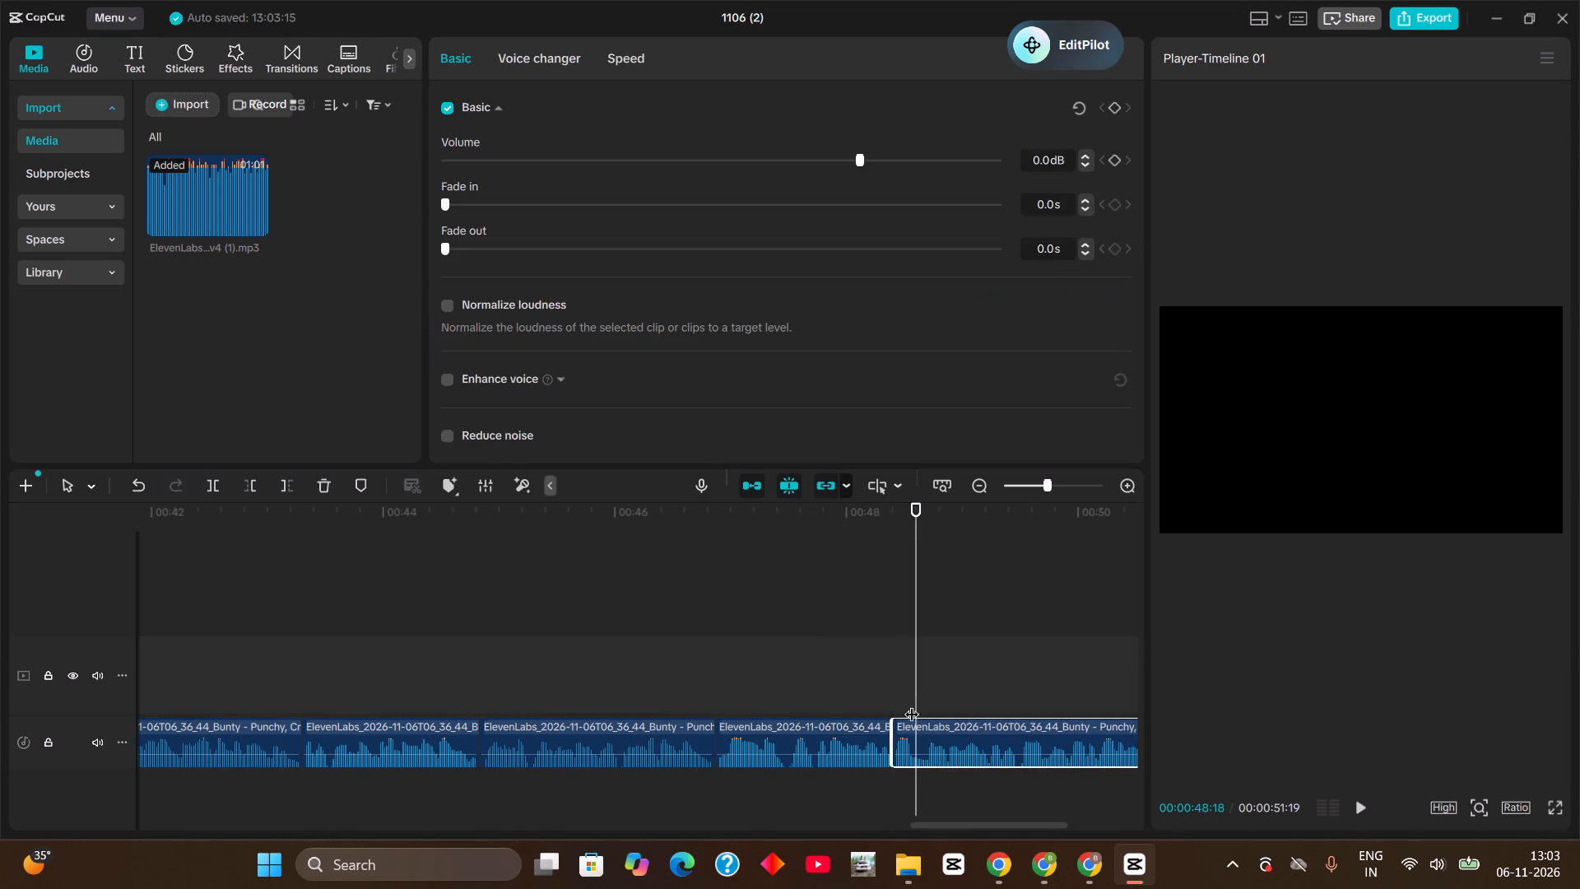
Combine all the voiceover pieces on the timeline into one compound clip and return the playhead to 00:00:00:00.
{"action": "left_click_drag", "start_coordinate": [916, 700], "coordinate": [1211, 715]}
{"action": "key", "text": "ctrl+a"}
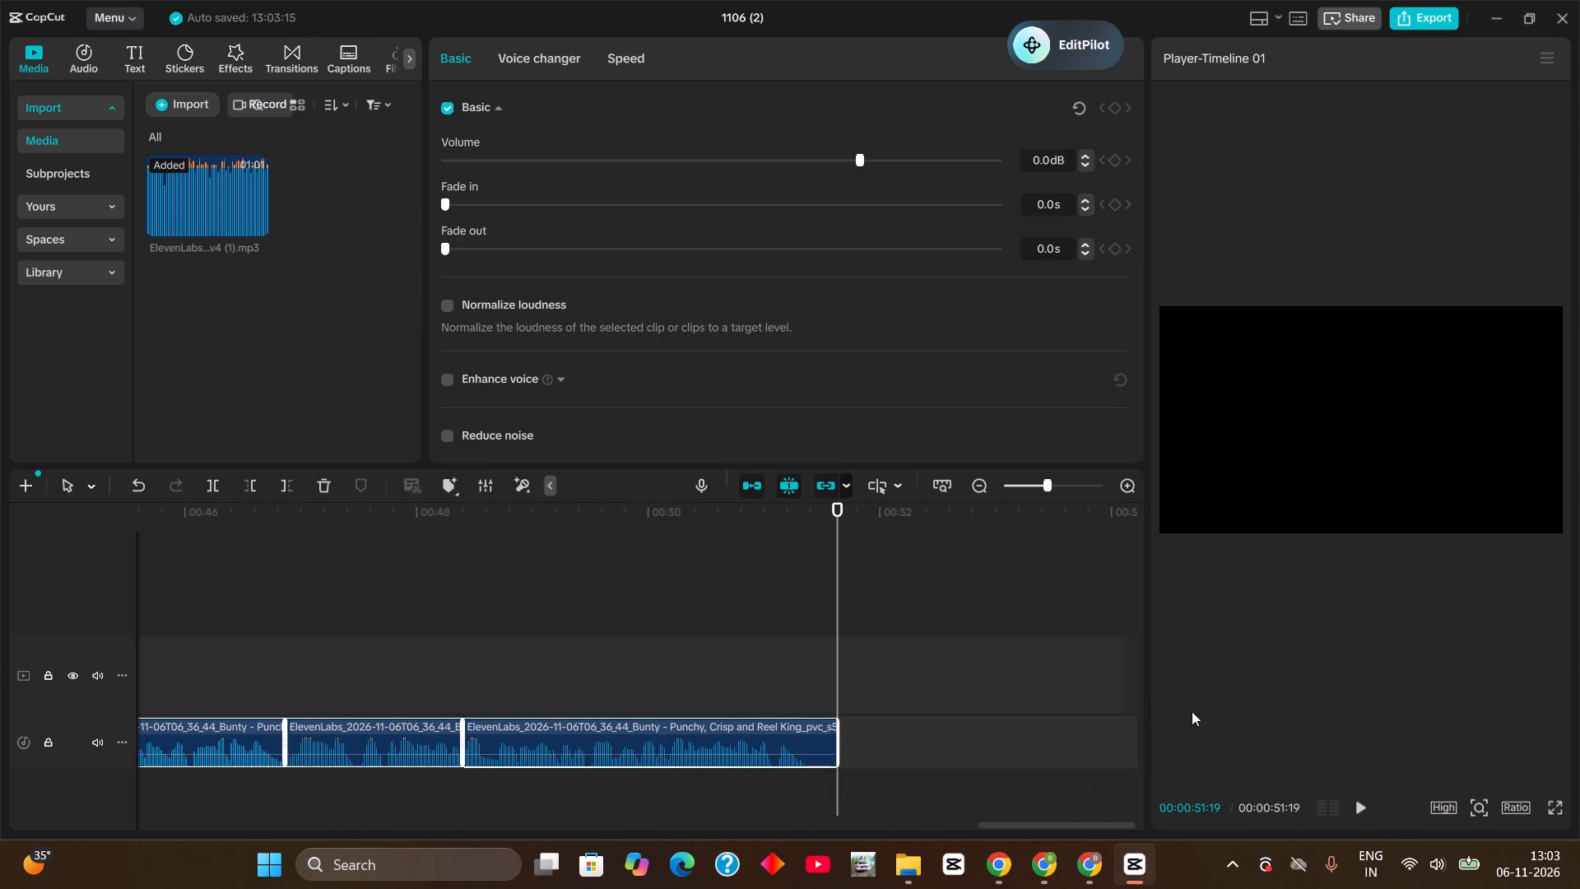
{"action": "right_click", "coordinate": [733, 747]}
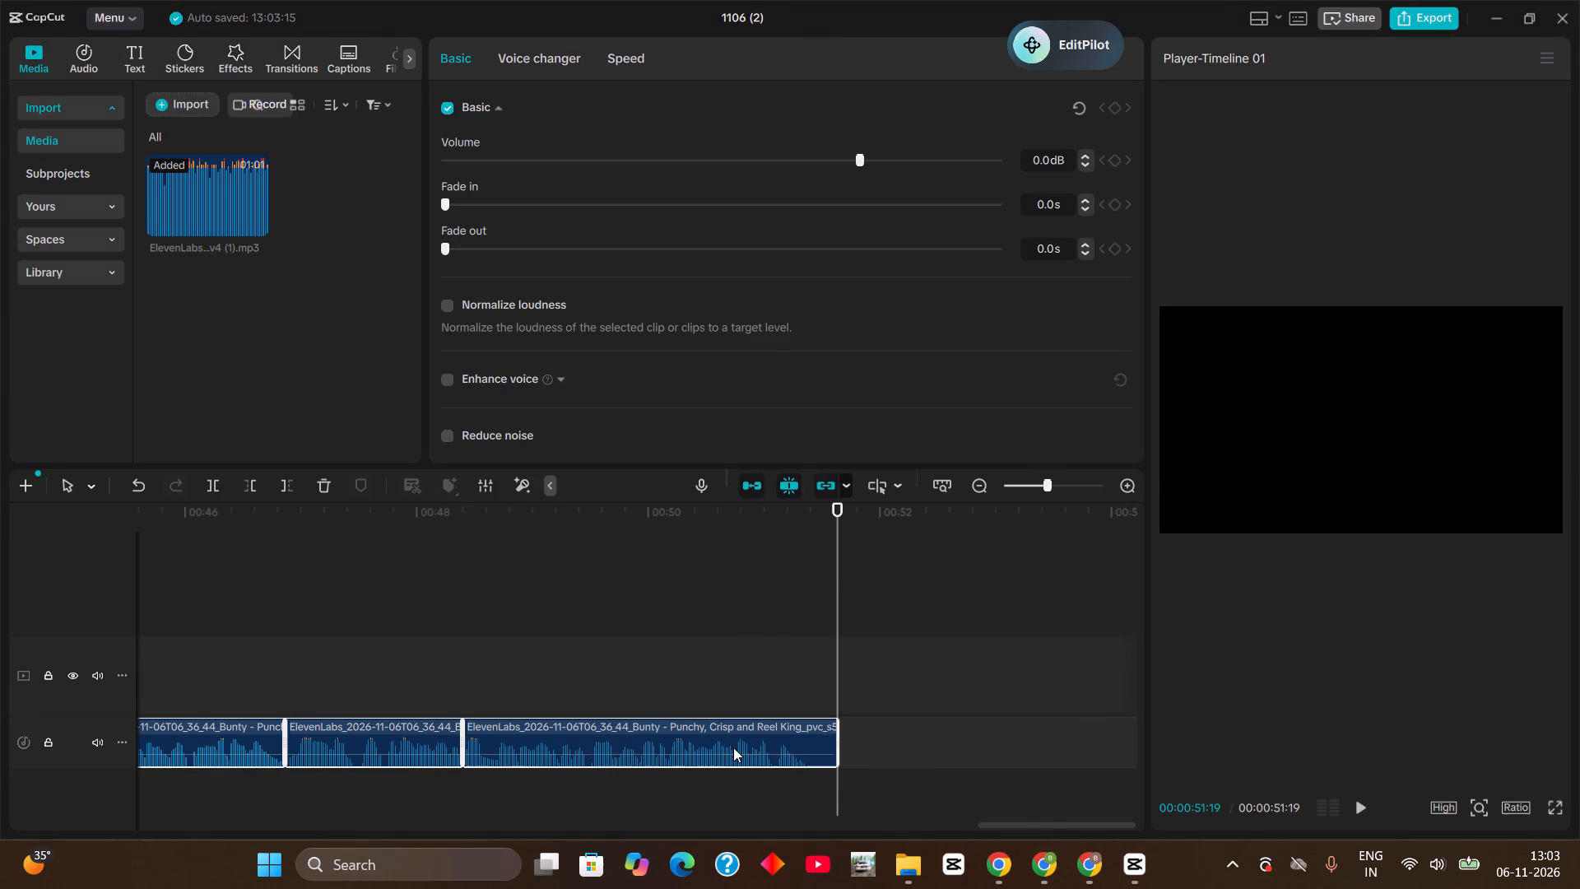
{"action": "left_click", "coordinate": [807, 579]}
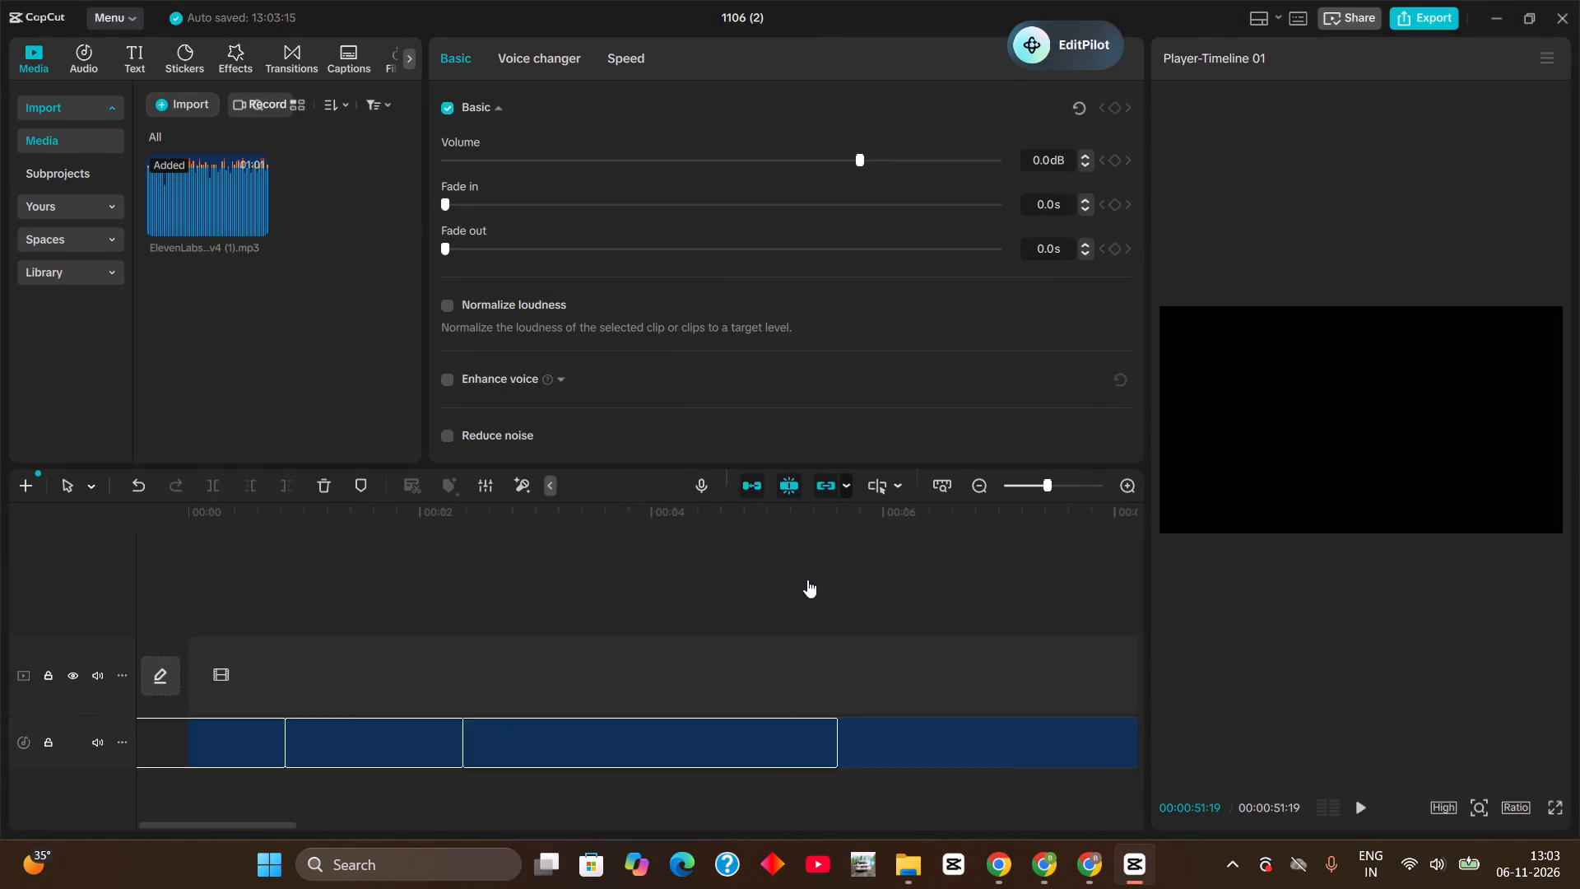
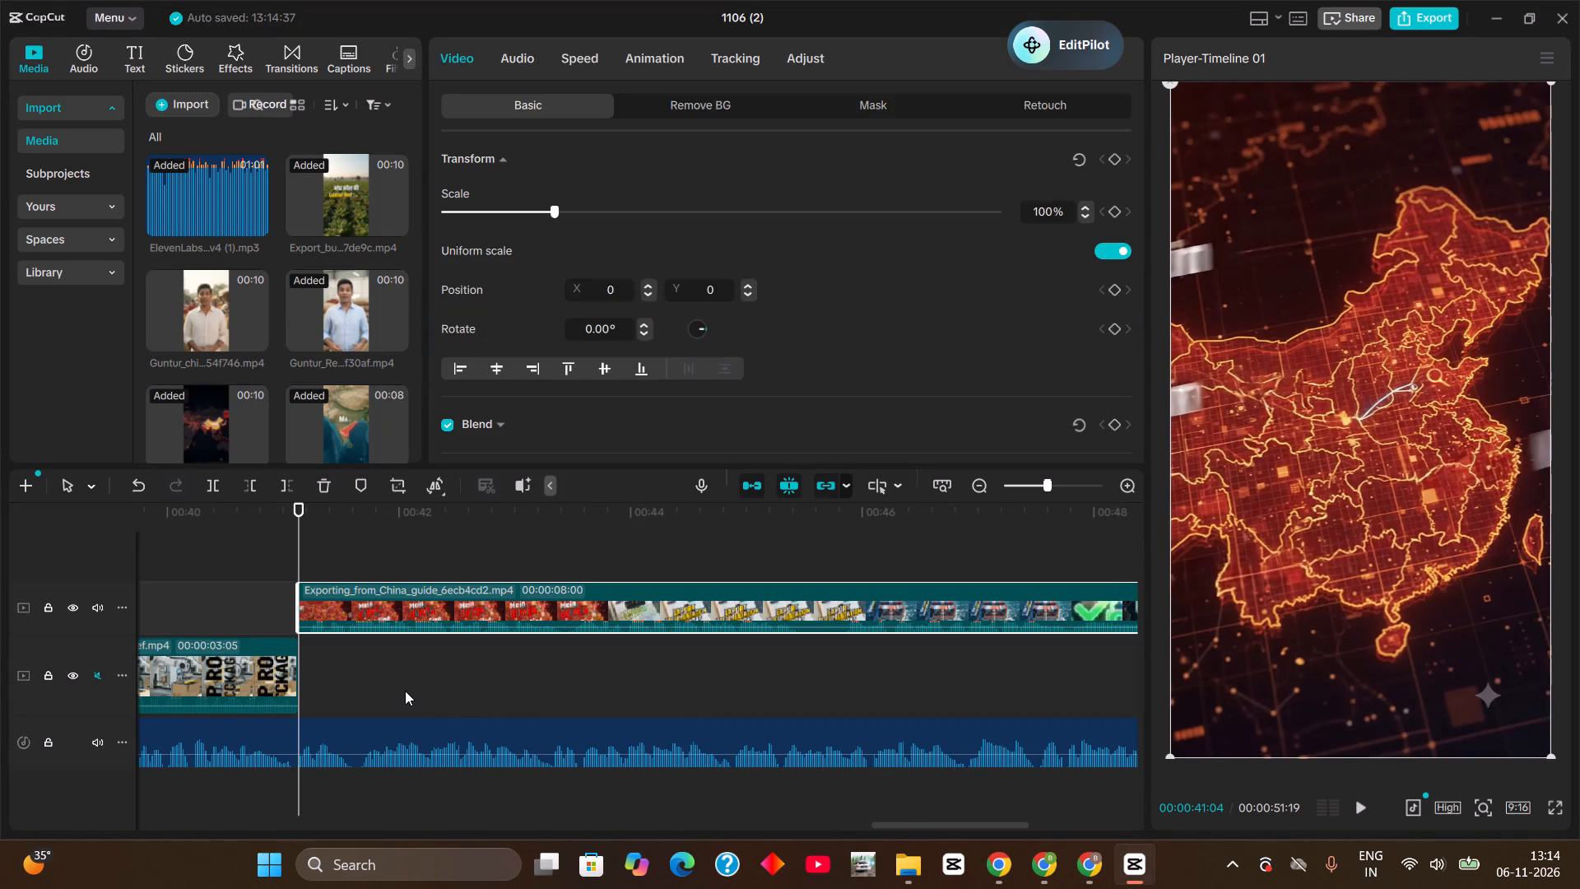
{"action": "left_click_drag", "start_coordinate": [327, 603], "coordinate": [334, 668]}
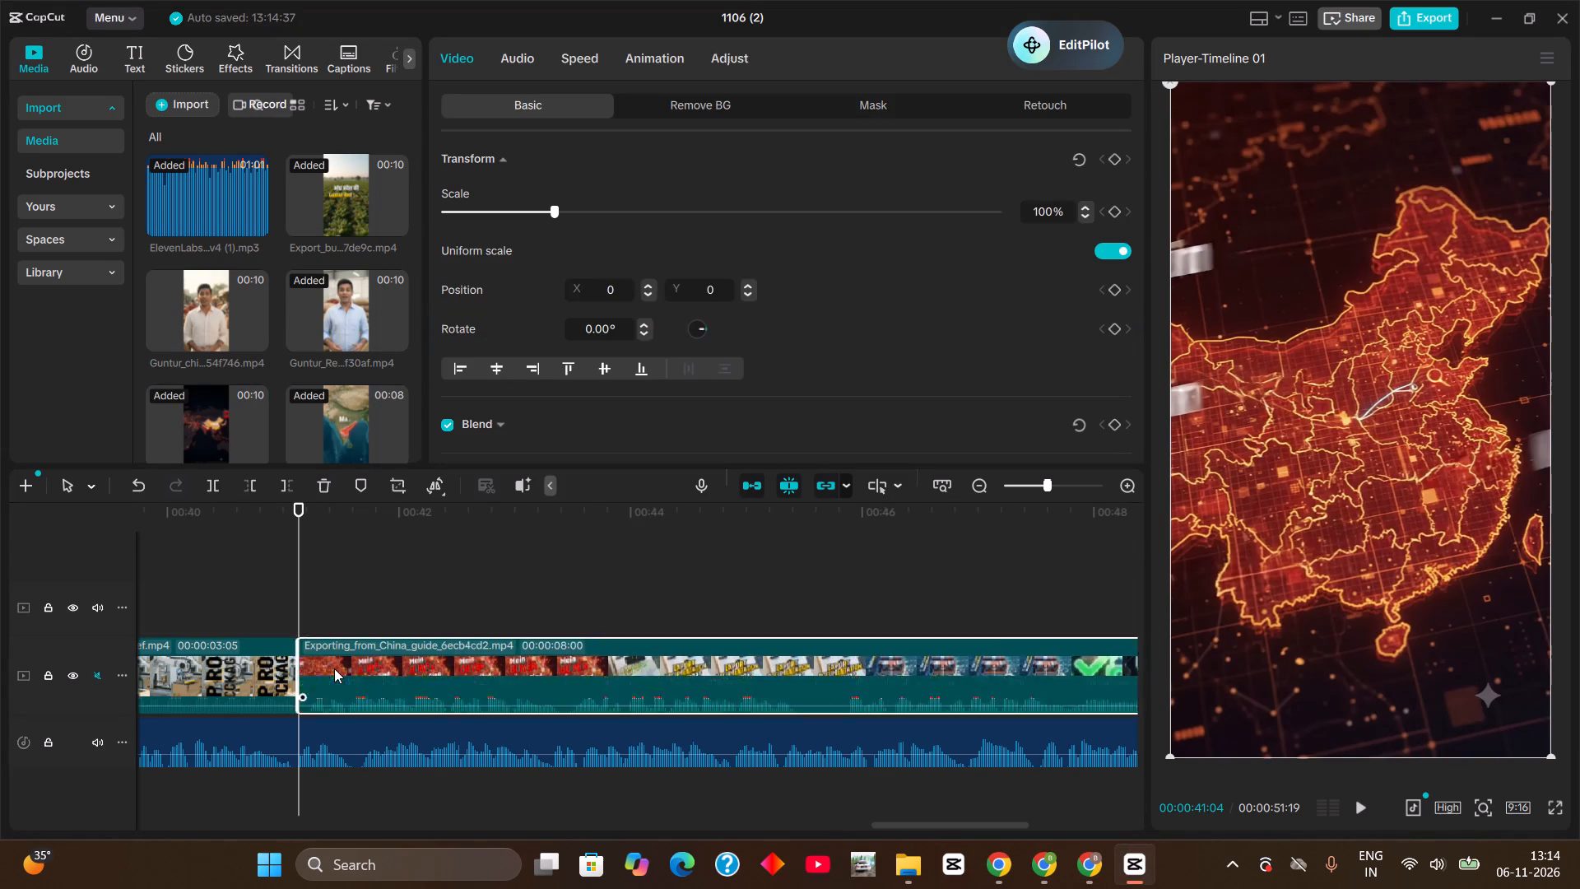
Play the China clip against the voiceover, split it at 00:00:44:26 and 00:00:45:26, and delete the Export Documentation piece between.
{"action": "key", "text": "space"}
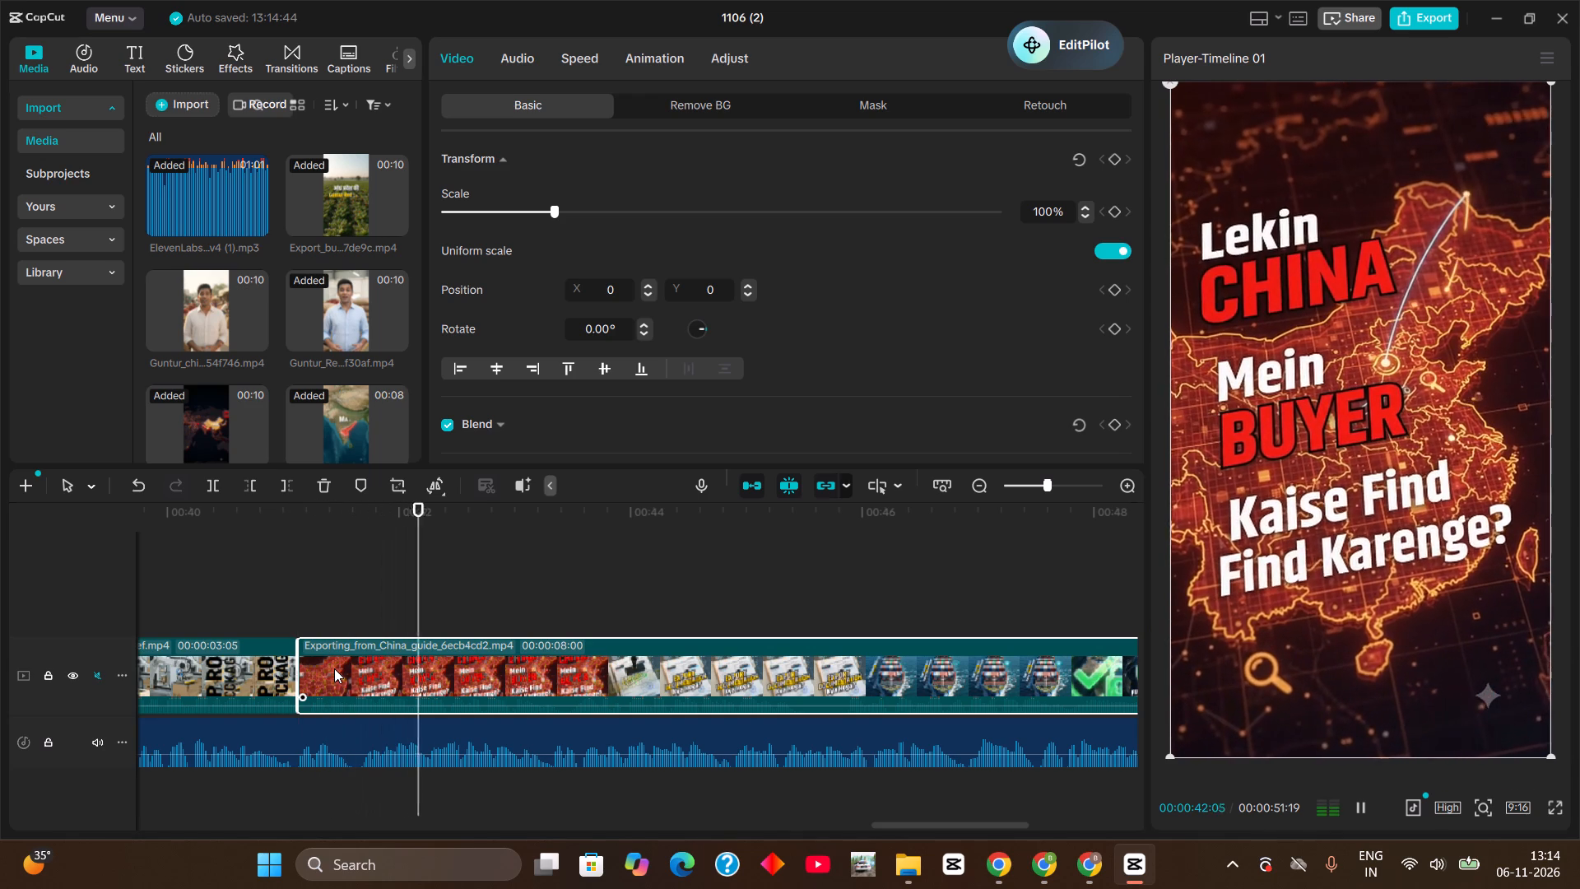
{"action": "key", "text": "space"}
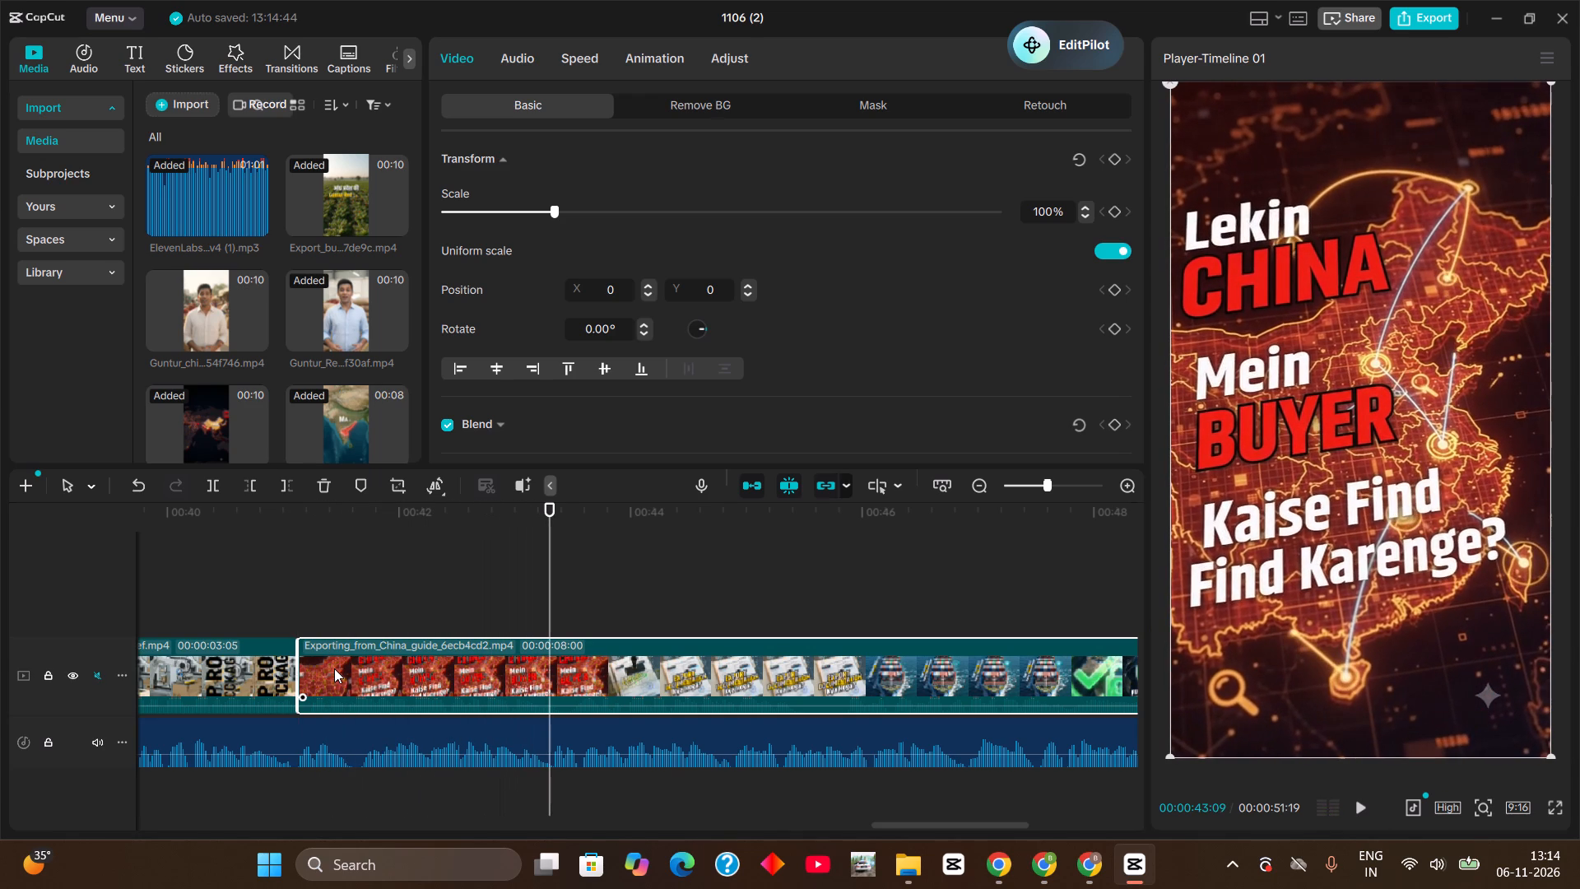
{"action": "key", "text": "space"}
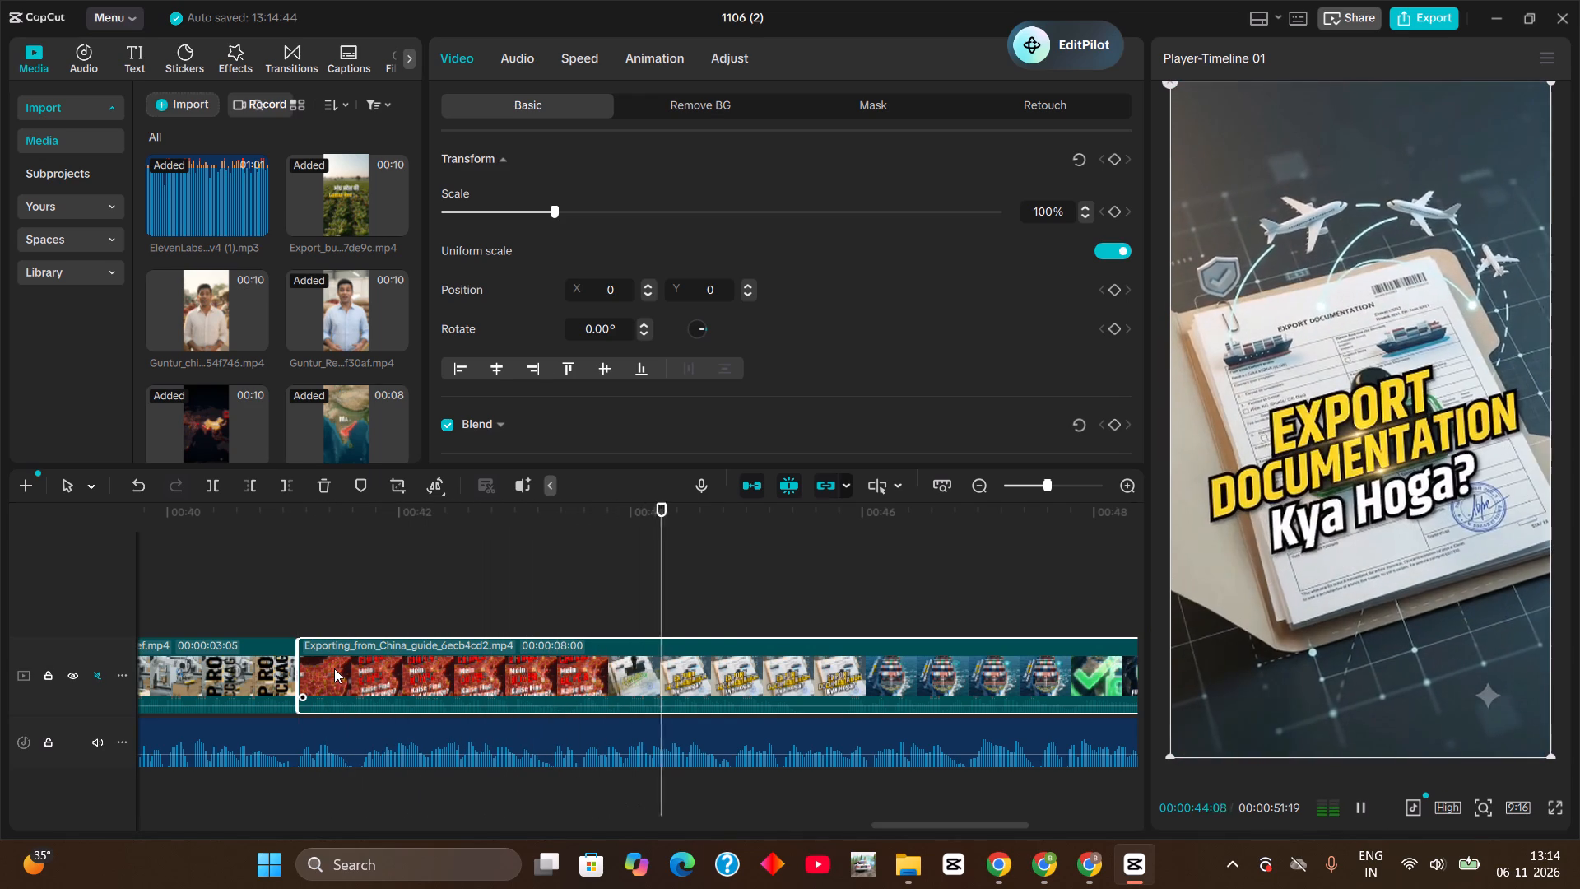
{"action": "key", "text": "space"}
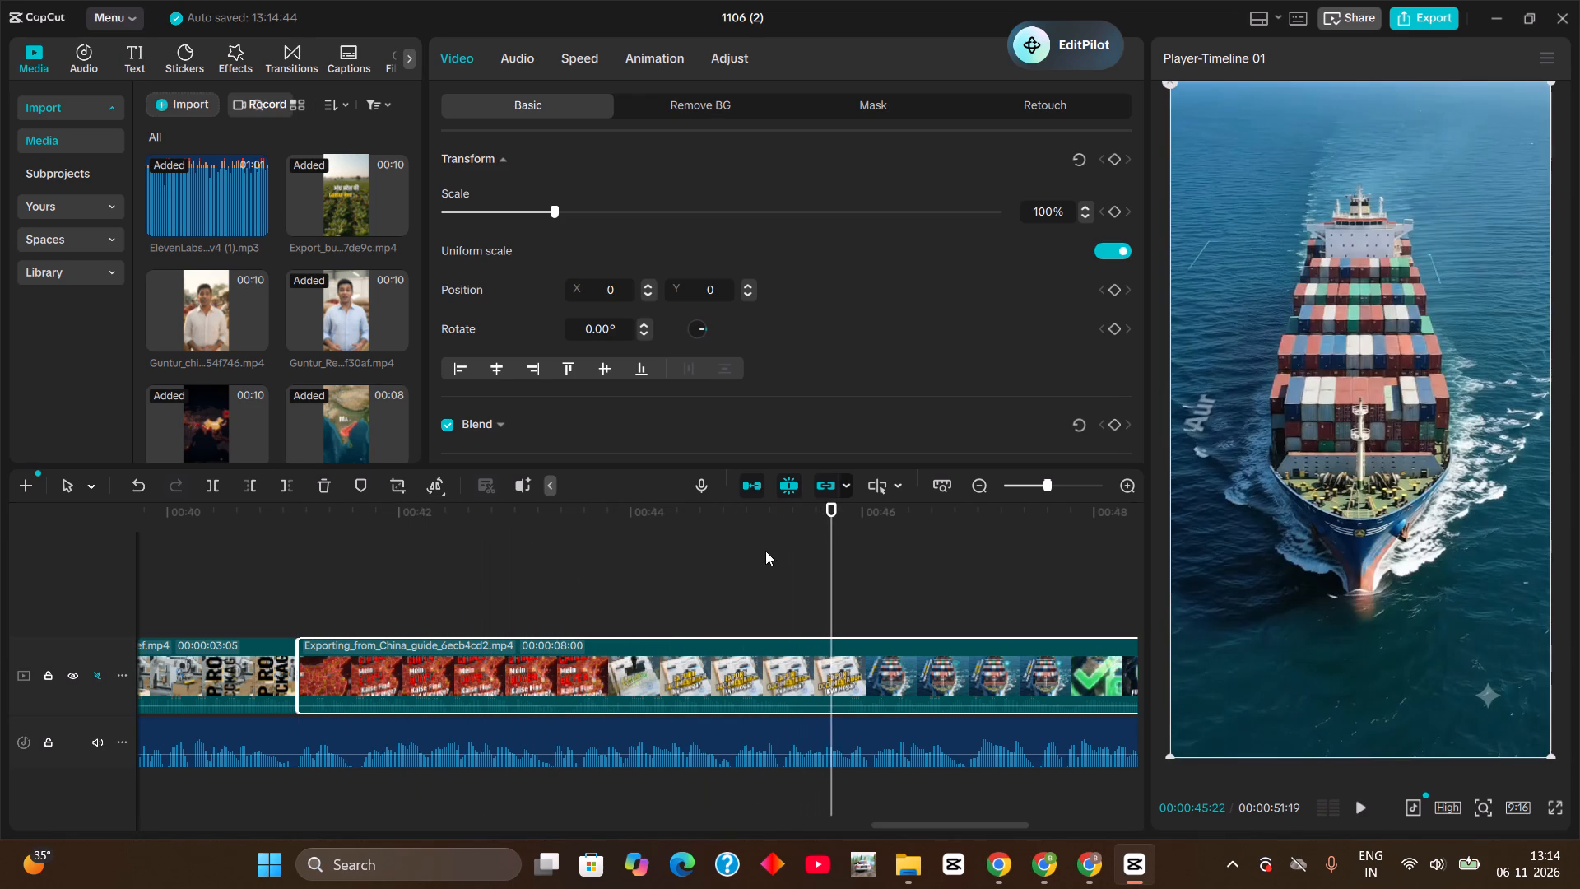
{"action": "left_click", "coordinate": [726, 527]}
{"action": "key", "text": "space"}
{"action": "key", "text": "space"}
{"action": "left_click_drag", "start_coordinate": [726, 527], "coordinate": [730, 530]}
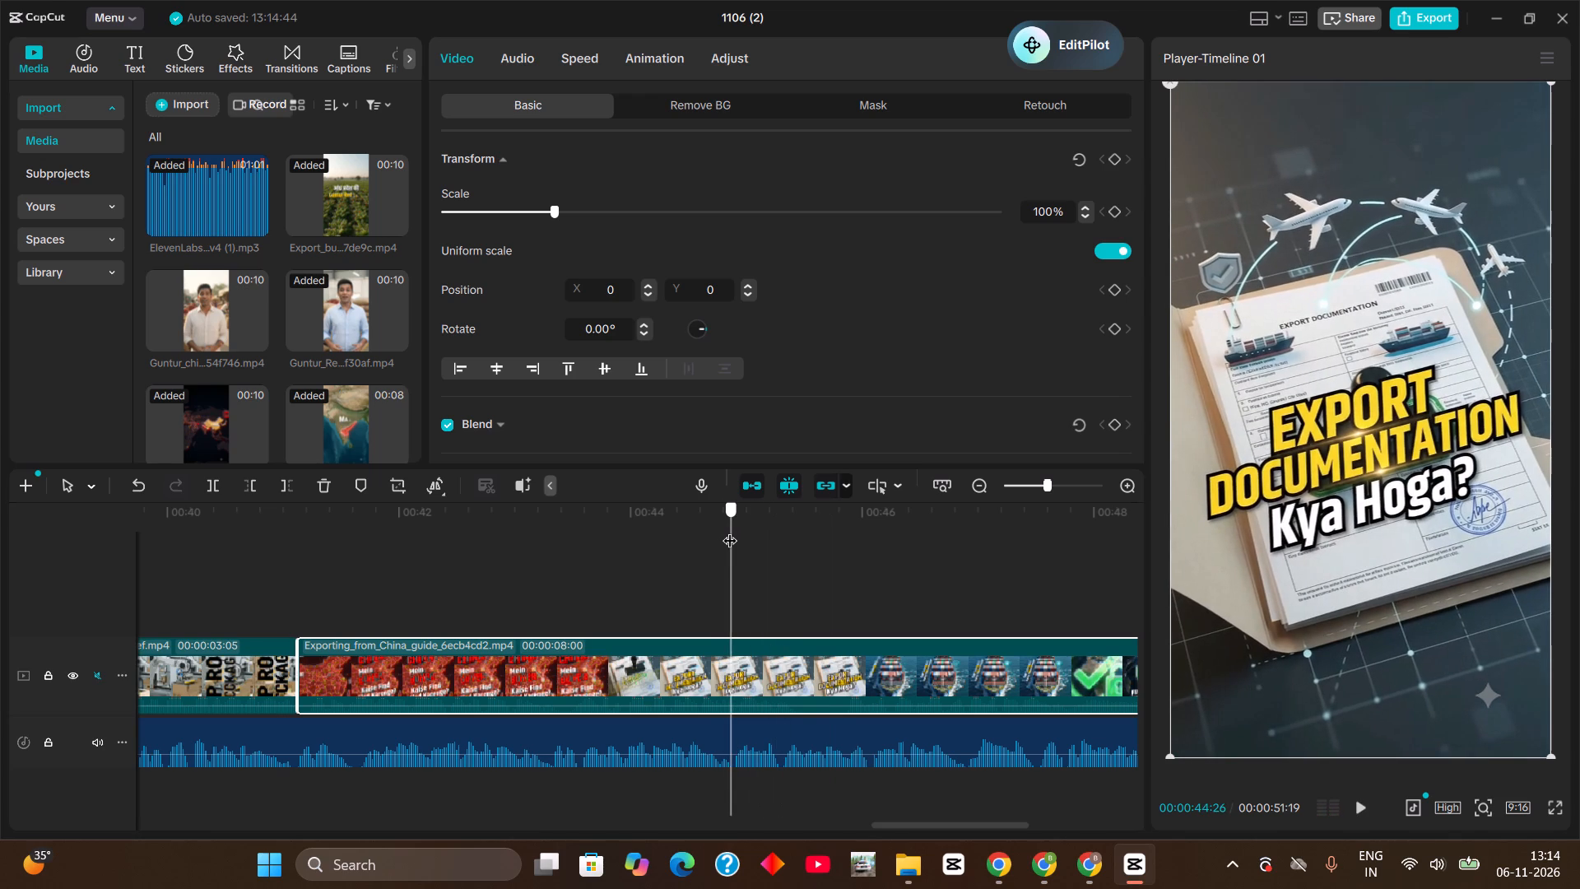
{"action": "left_click_drag", "start_coordinate": [730, 530], "coordinate": [847, 554]}
{"action": "key", "text": "ctrl+b"}
{"action": "key", "text": "ctrl+b"}
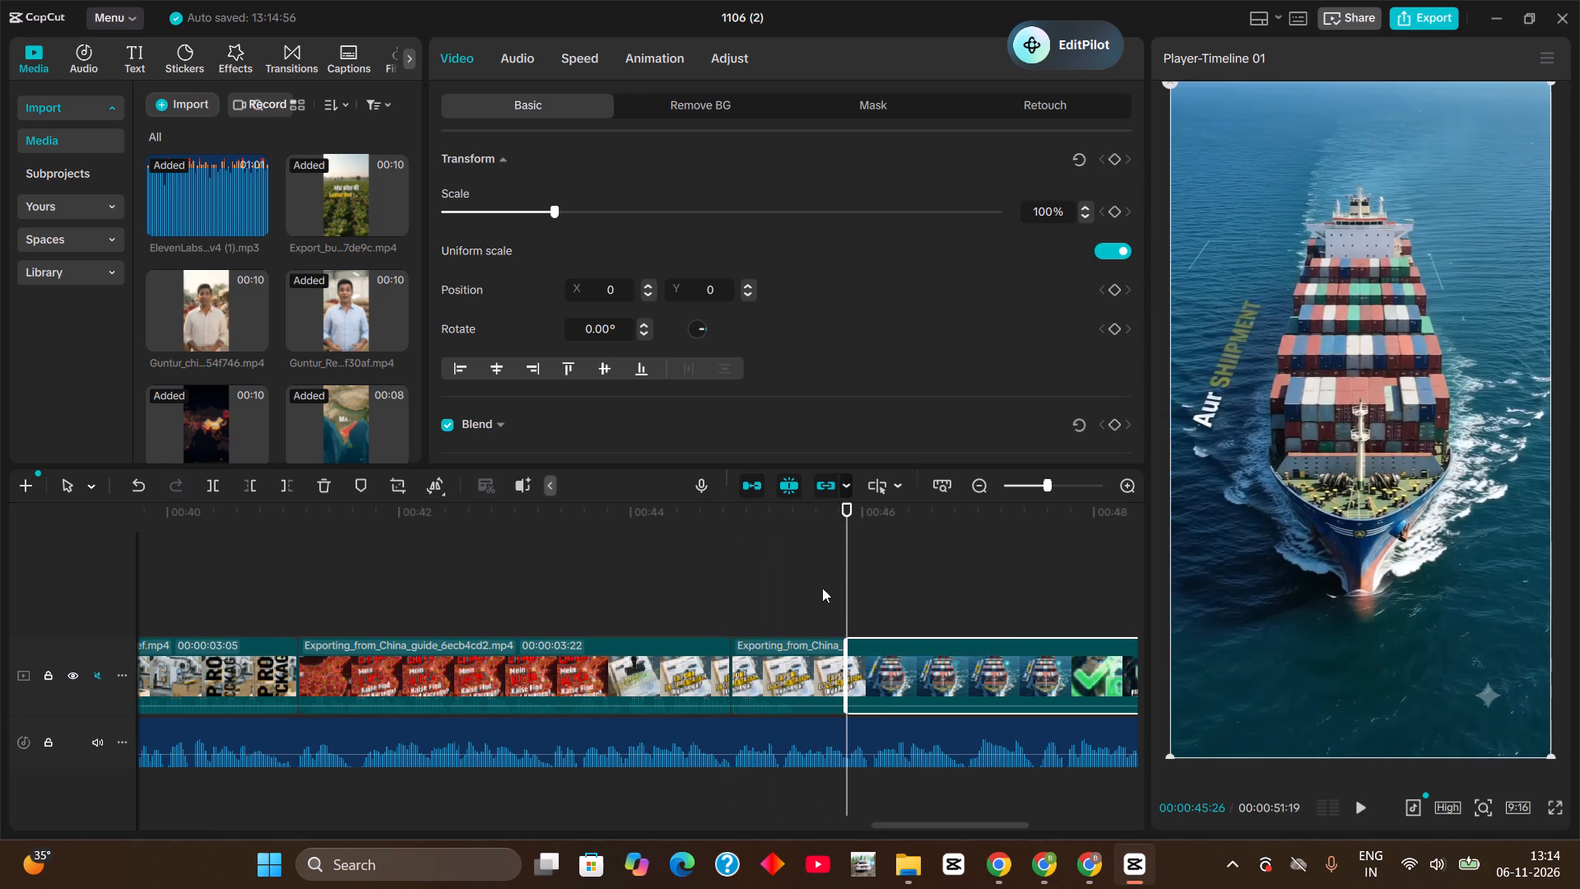
{"action": "left_click", "coordinate": [770, 676]}
{"action": "key", "text": "BackSpace"}
Play on past the new cut, split the clip at 00:00:46:29 as the Find Buyers shot begins, and delete the remainder.
{"action": "left_click", "coordinate": [675, 532]}
{"action": "key", "text": "space"}
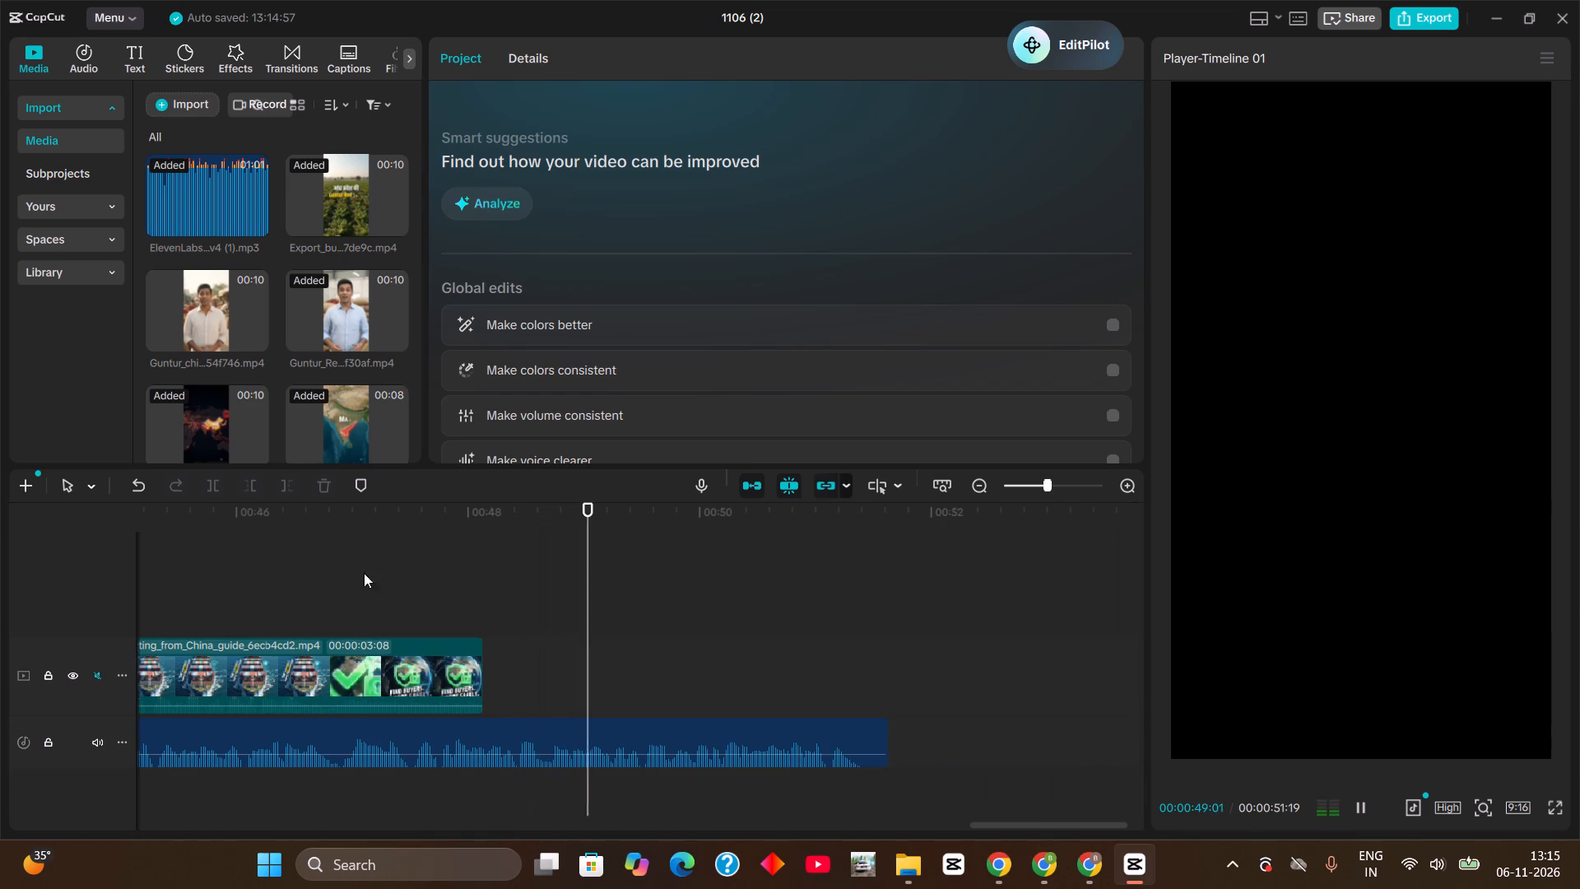
{"action": "key", "text": "space"}
{"action": "left_click", "coordinate": [230, 523]}
{"action": "key", "text": "space"}
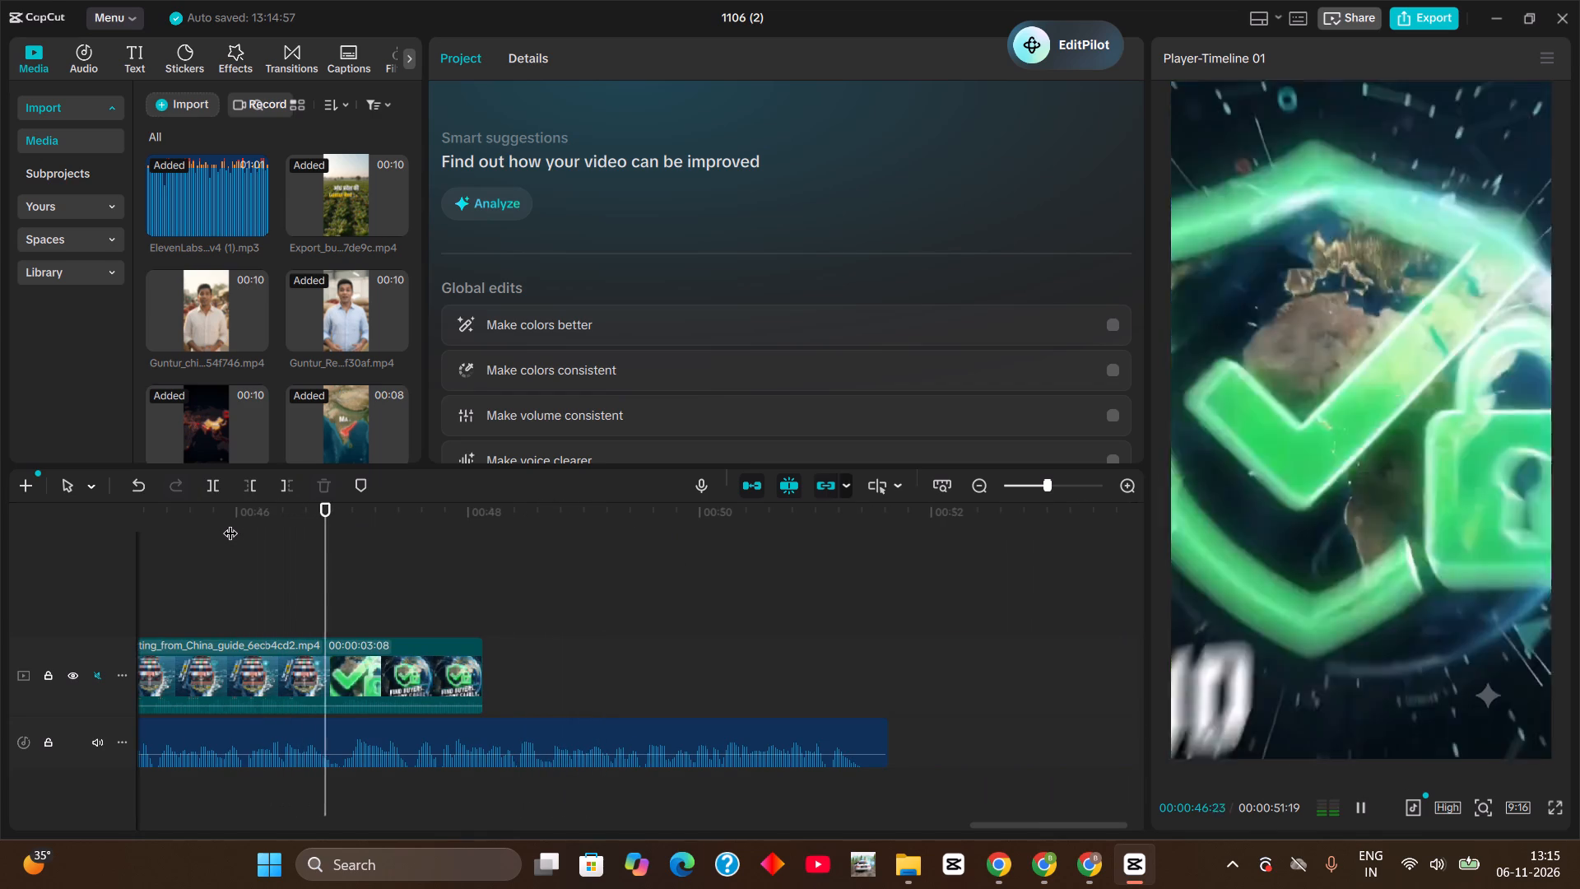
{"action": "key", "text": "space"}
{"action": "left_click", "coordinate": [375, 671]}
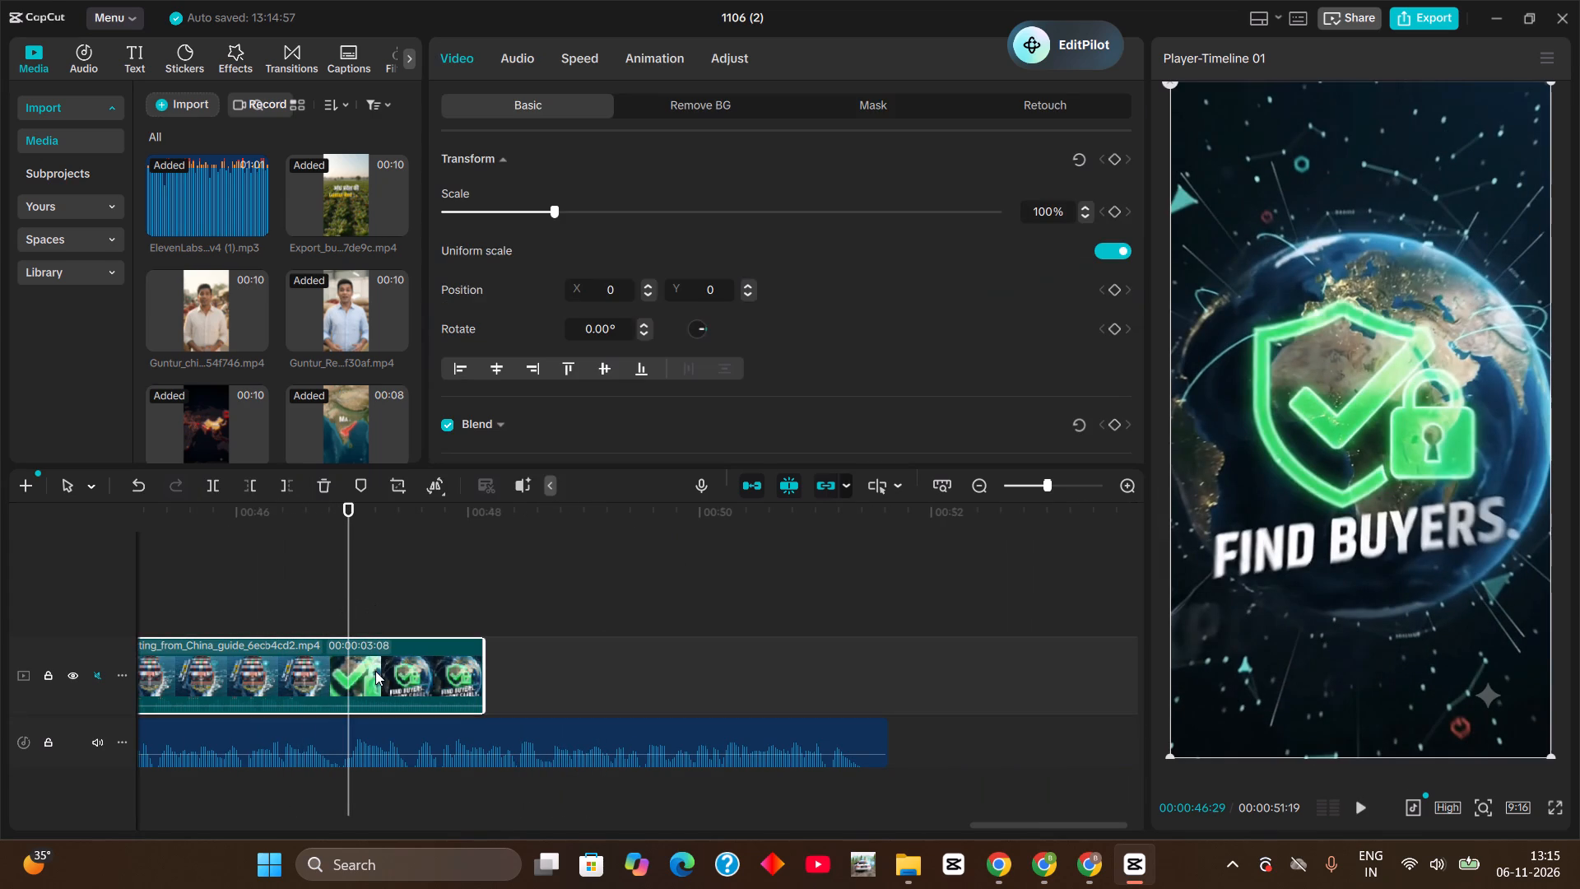
{"action": "key", "text": "ctrl+b"}
{"action": "key", "text": "BackSpace"}
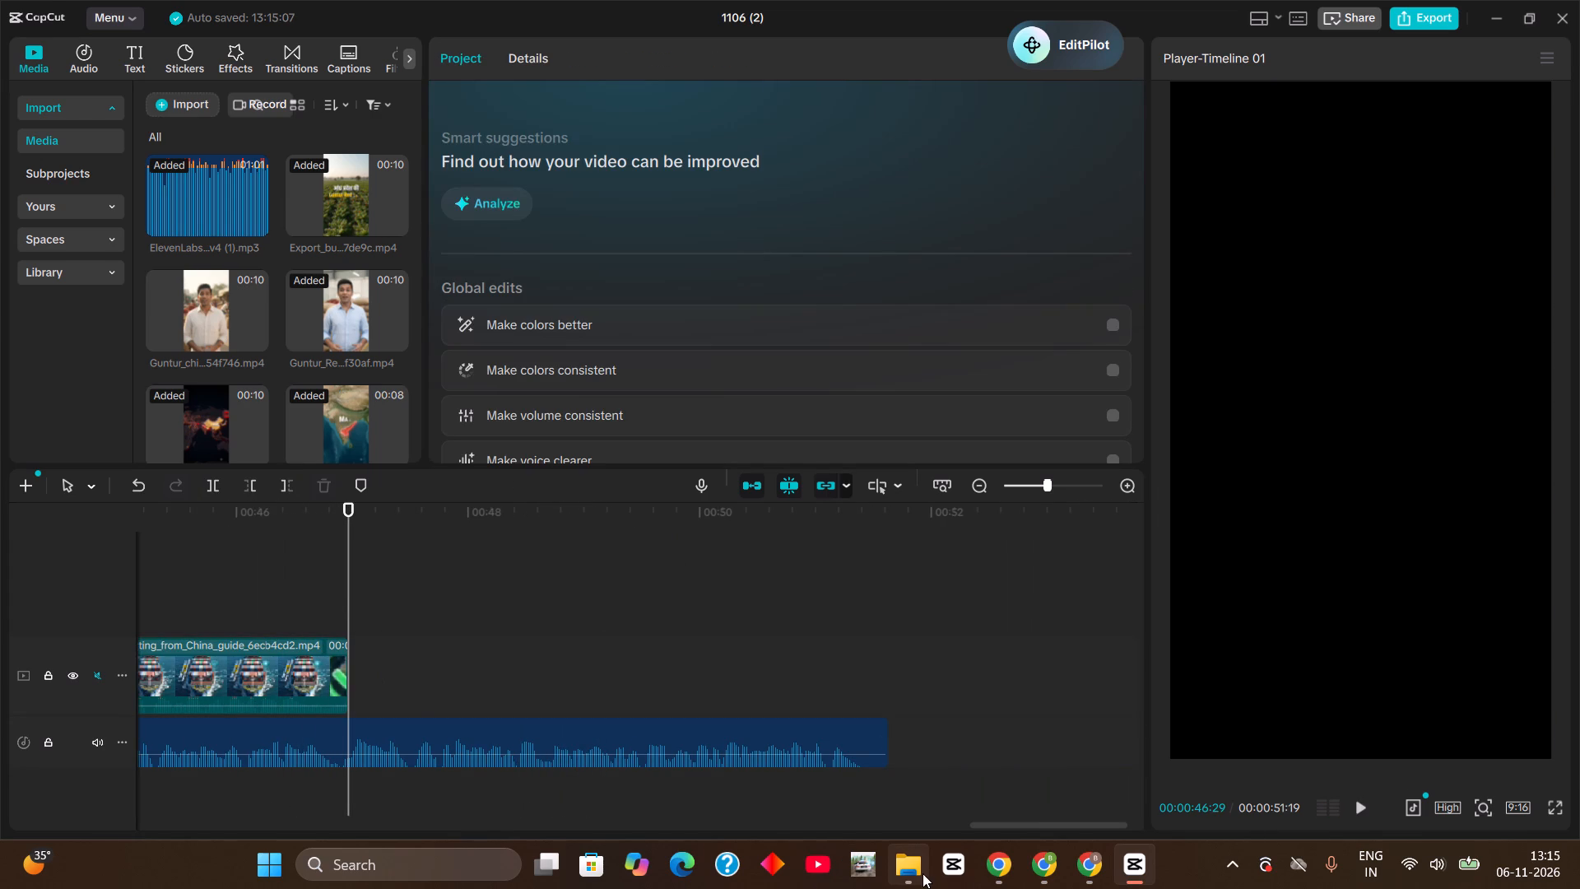
Browse New folder on drive D: and the b2b new, dAY3 and New folder (2) folders on drive E: for footage.
{"action": "left_click", "coordinate": [905, 869]}
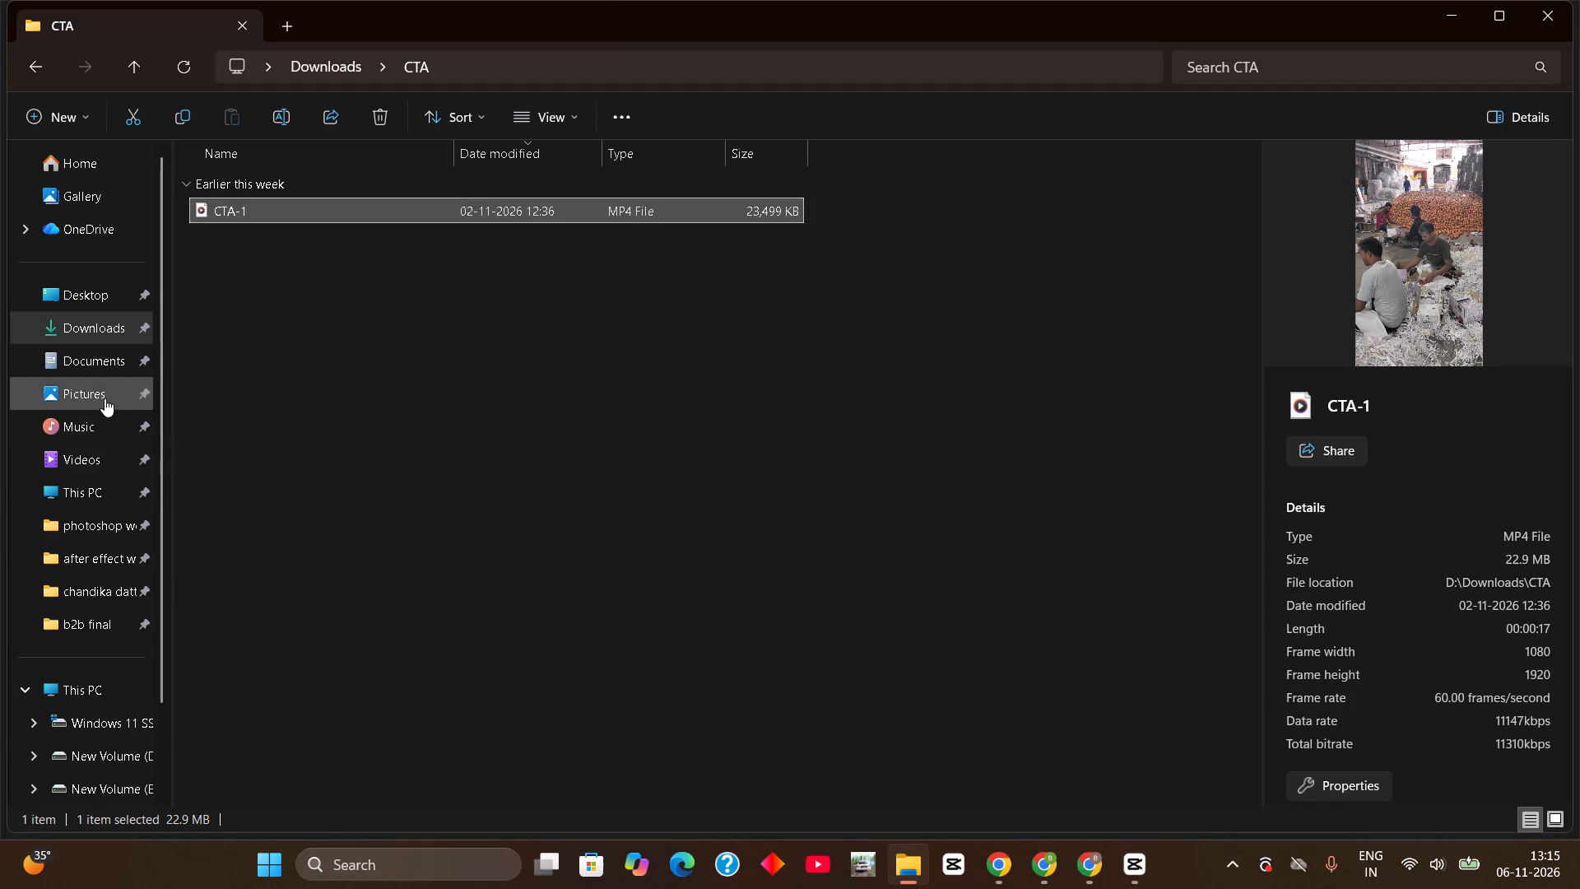
{"action": "left_click", "coordinate": [122, 754]}
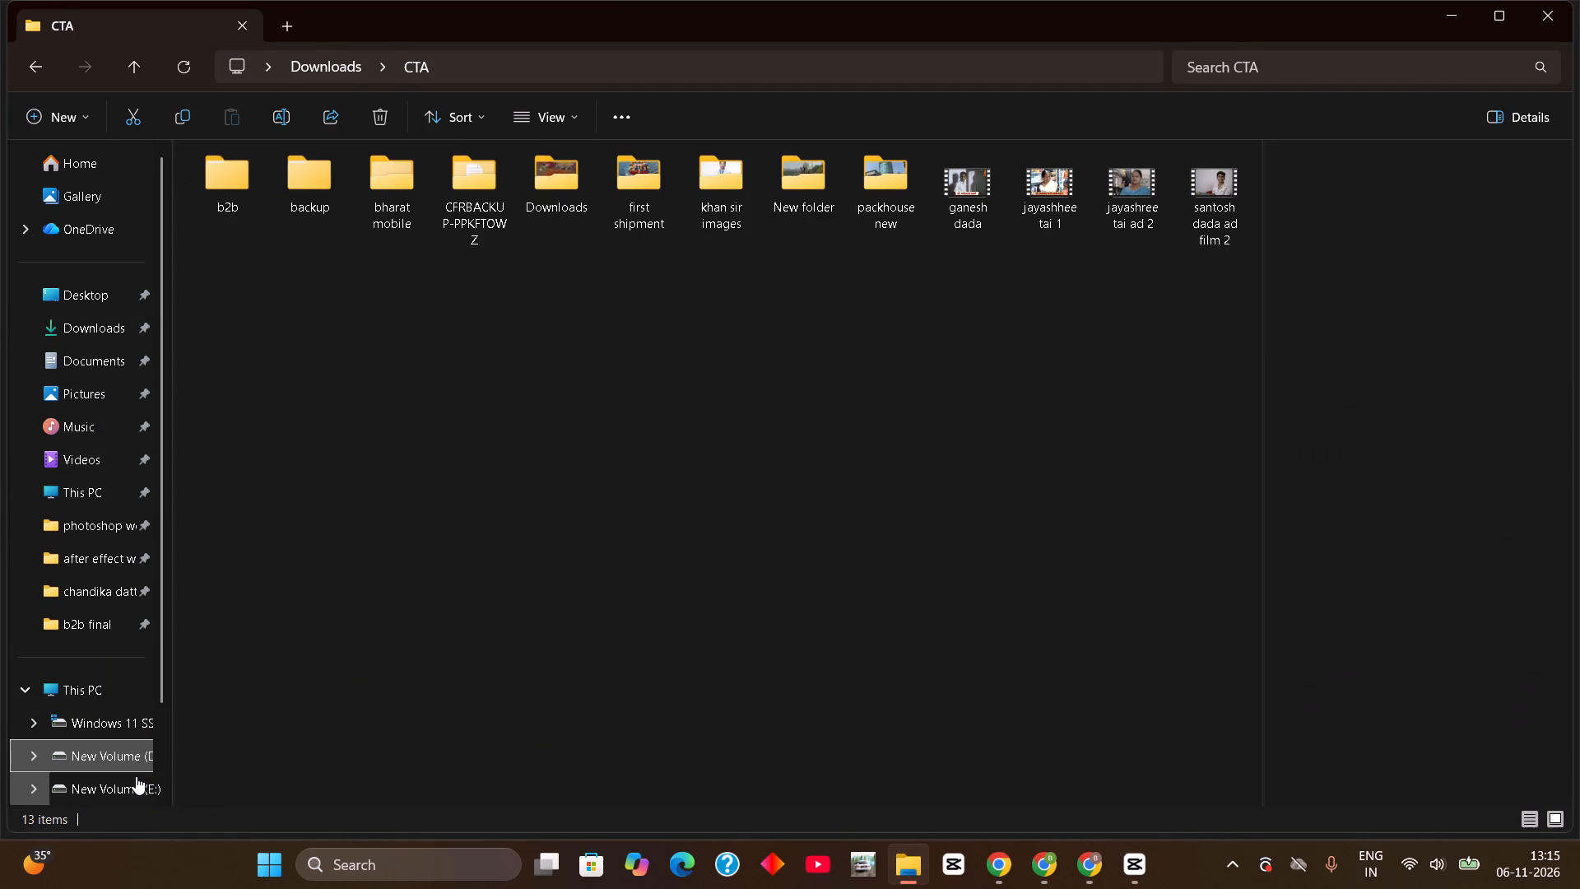
{"action": "double_click", "coordinate": [809, 202]}
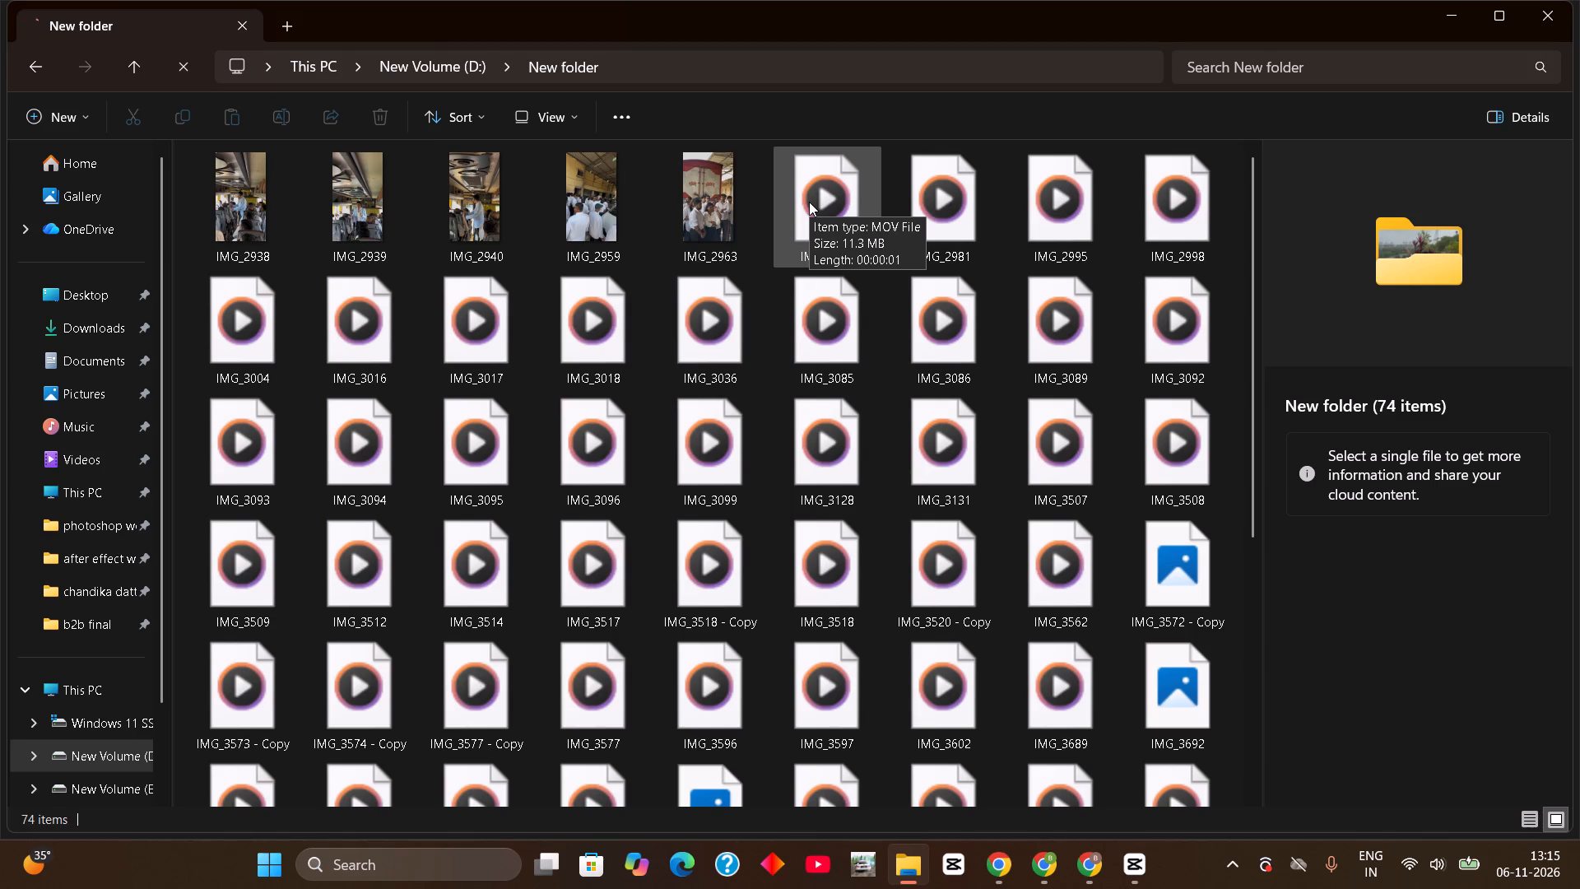
{"action": "left_click", "coordinate": [39, 62]}
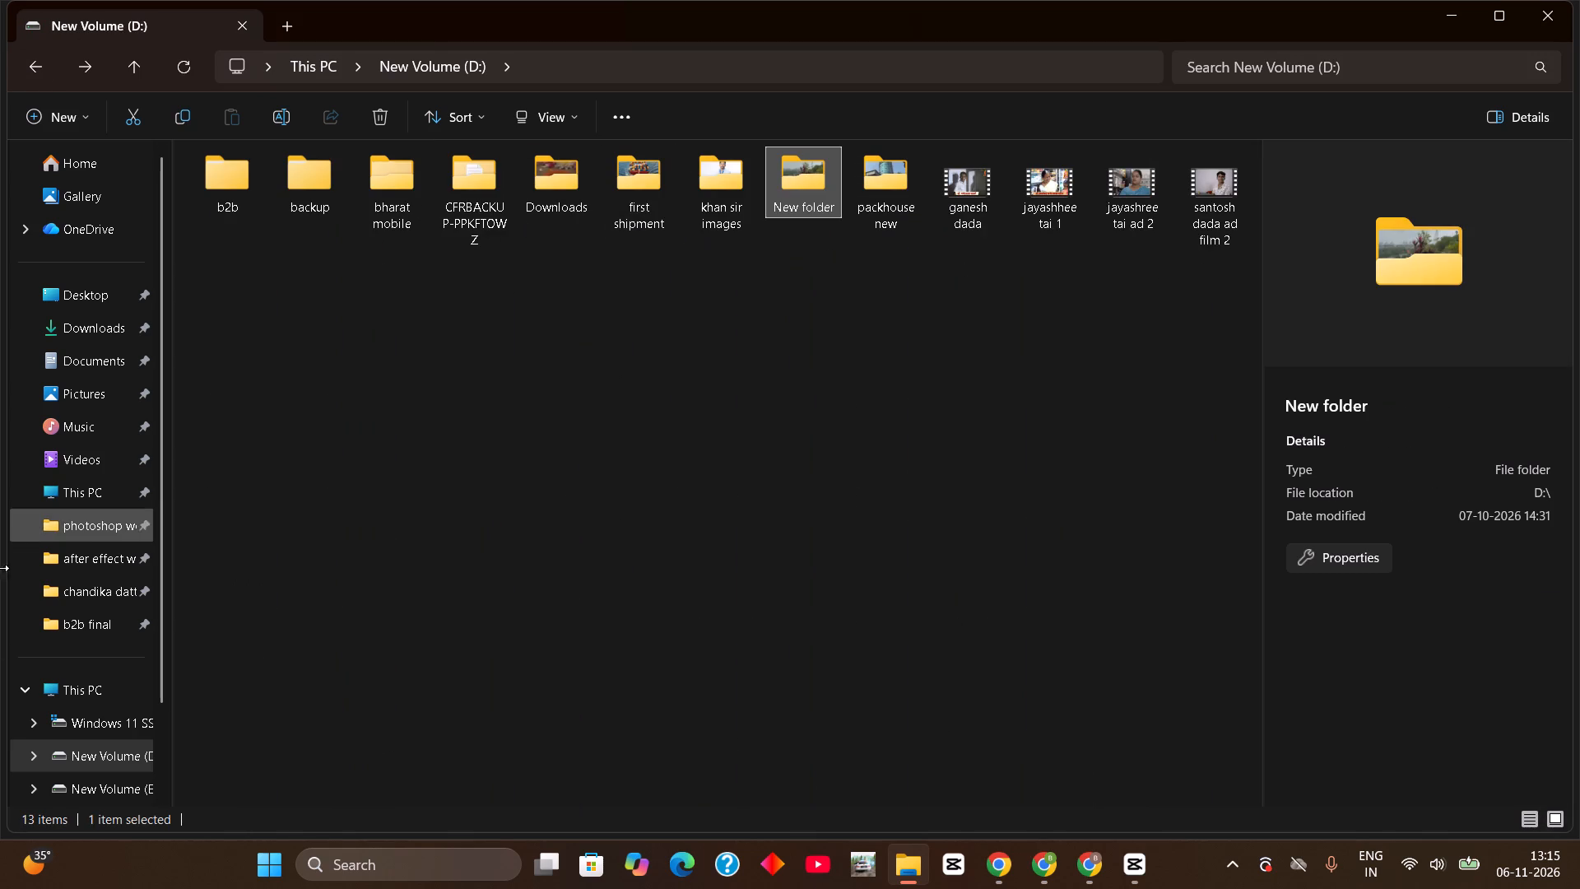
{"action": "left_click", "coordinate": [90, 796]}
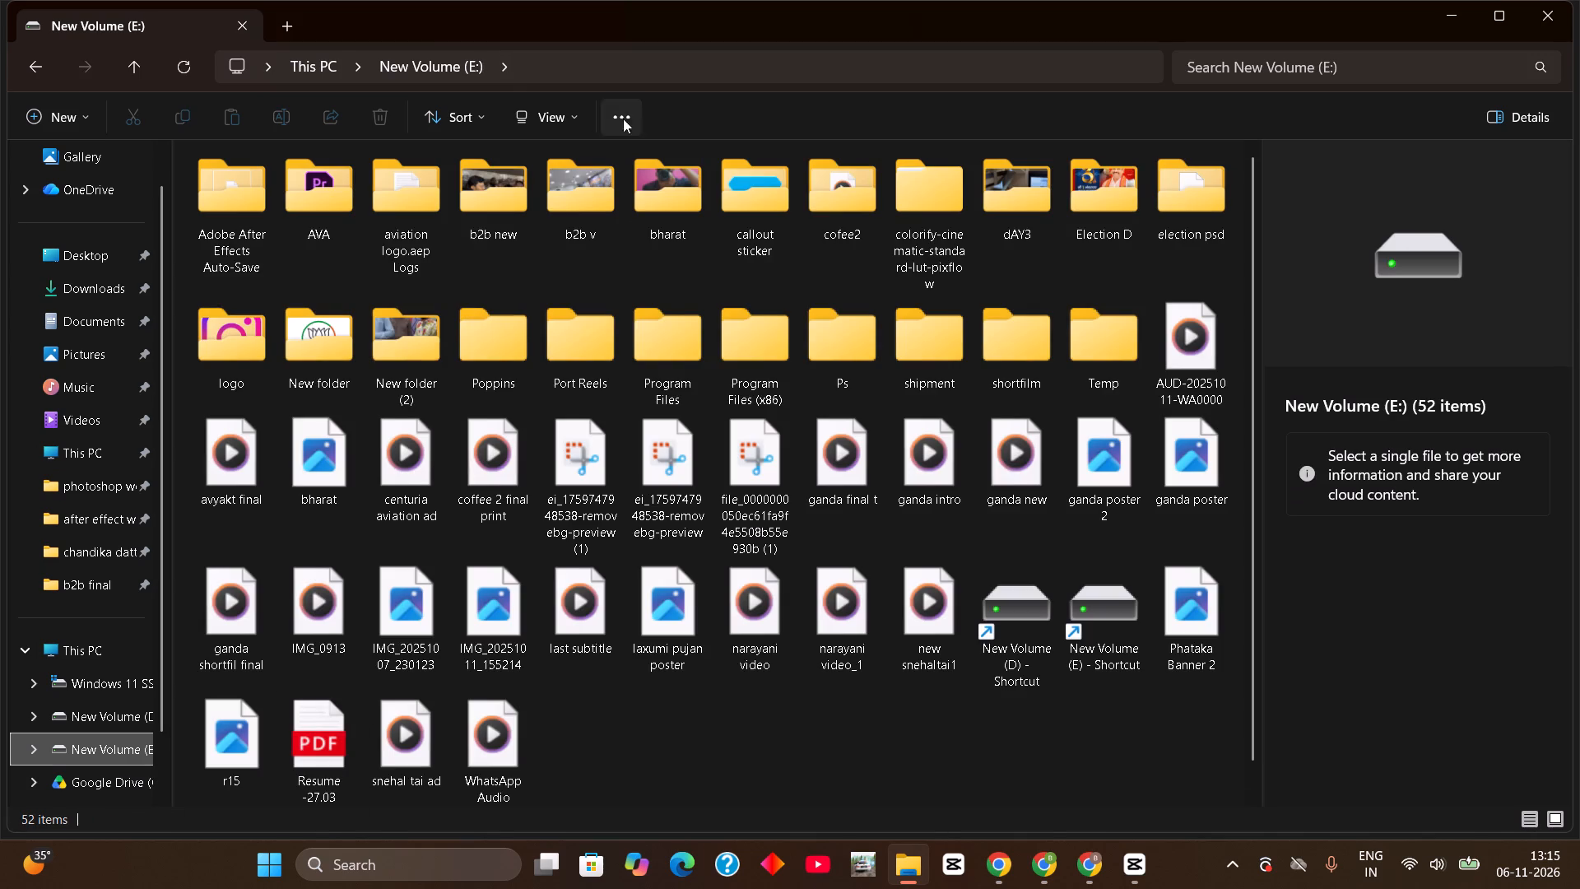
{"action": "double_click", "coordinate": [518, 215]}
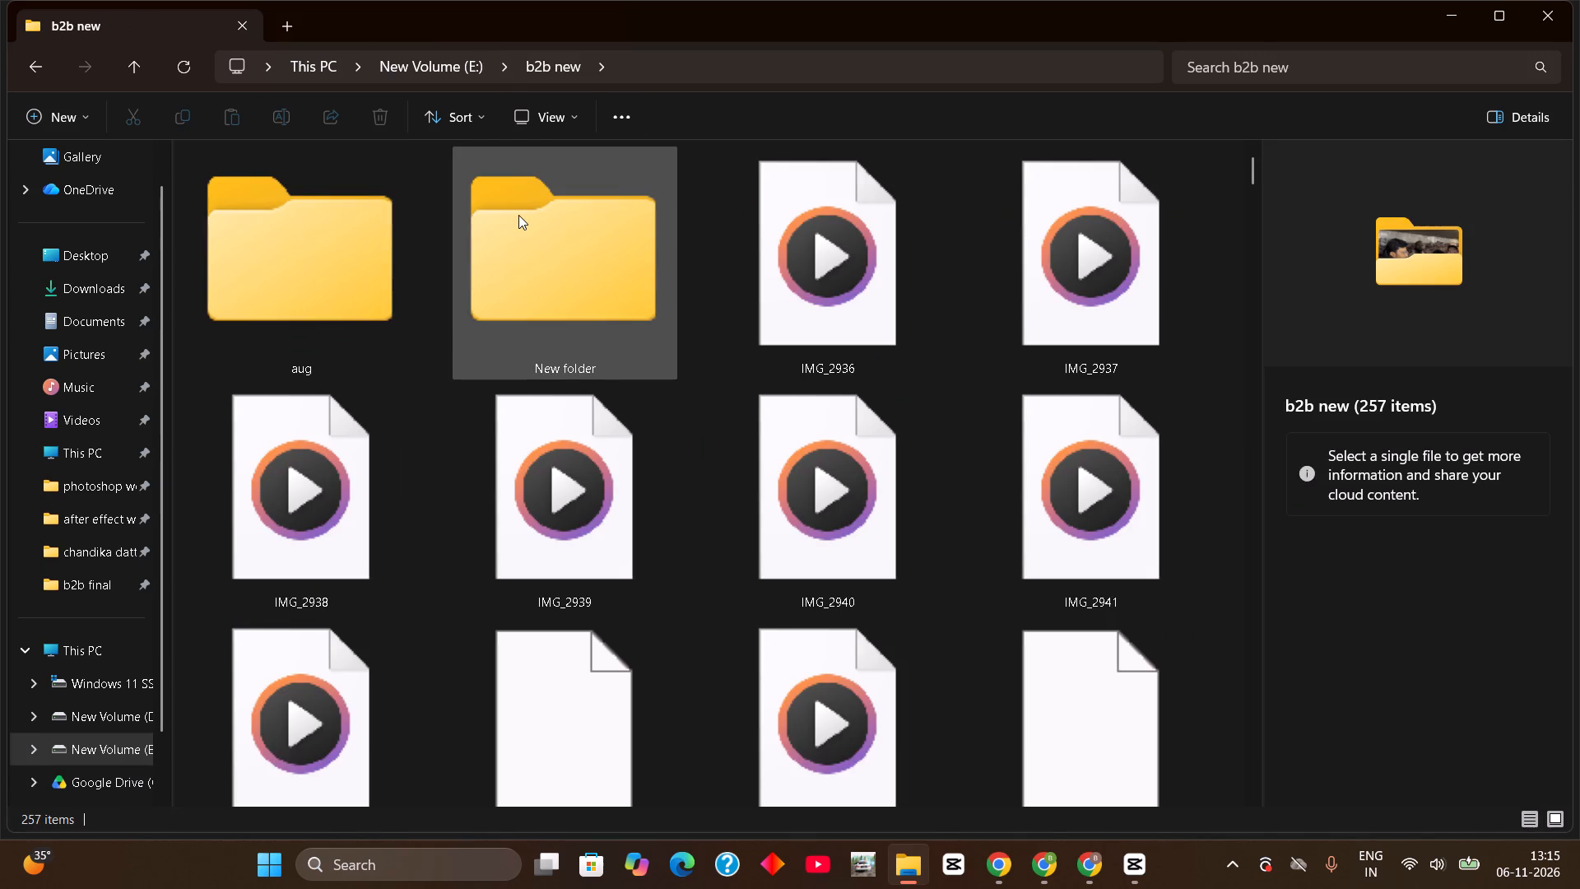
{"action": "left_click", "coordinate": [40, 62]}
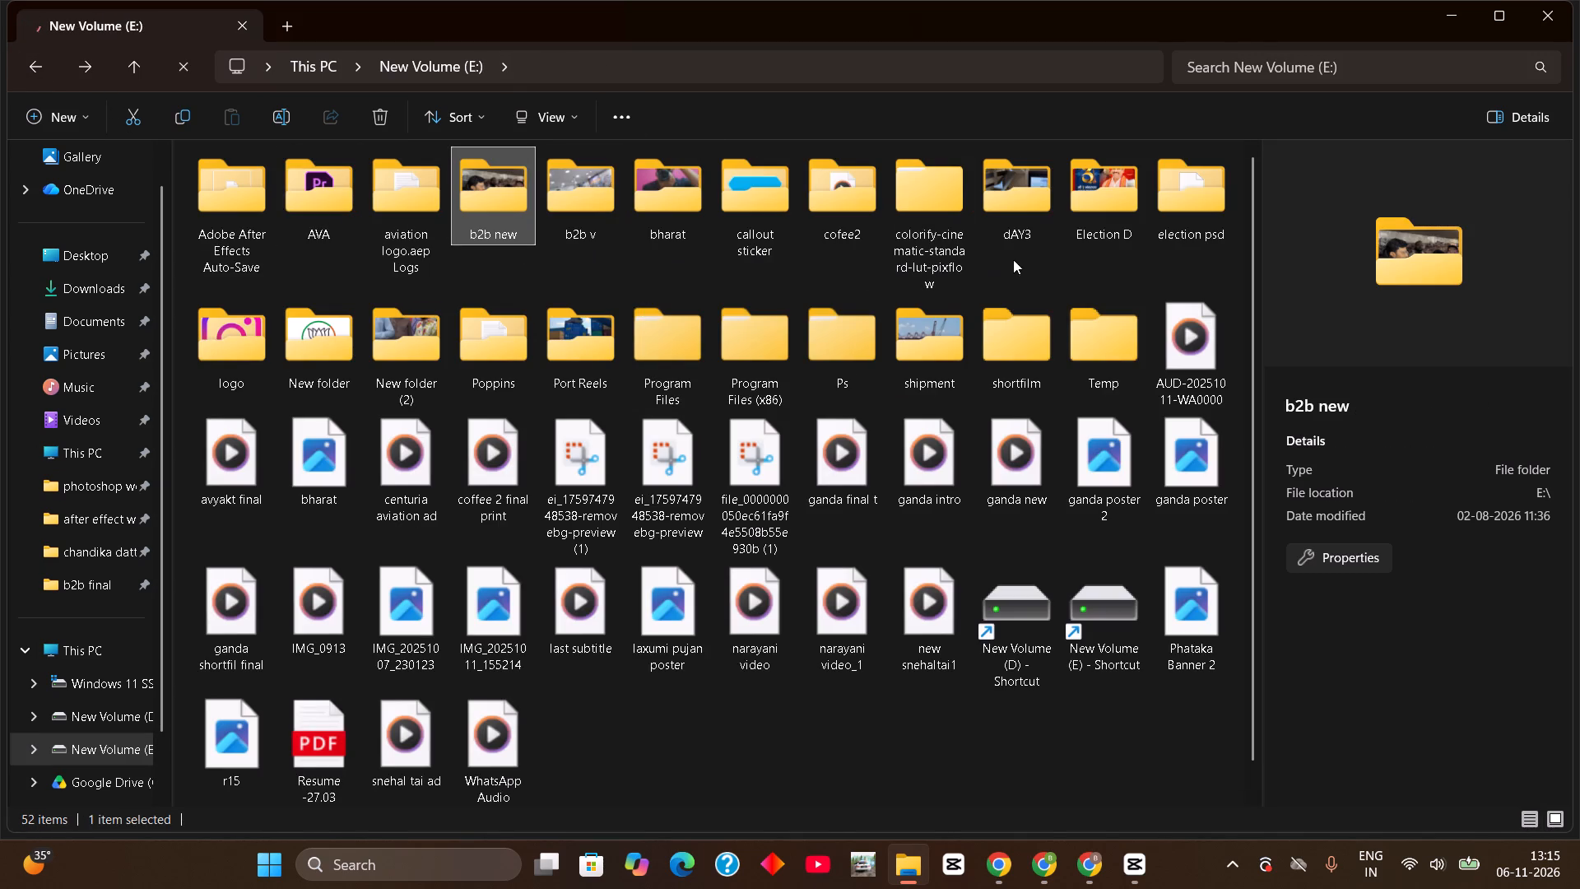
{"action": "double_click", "coordinate": [1028, 220]}
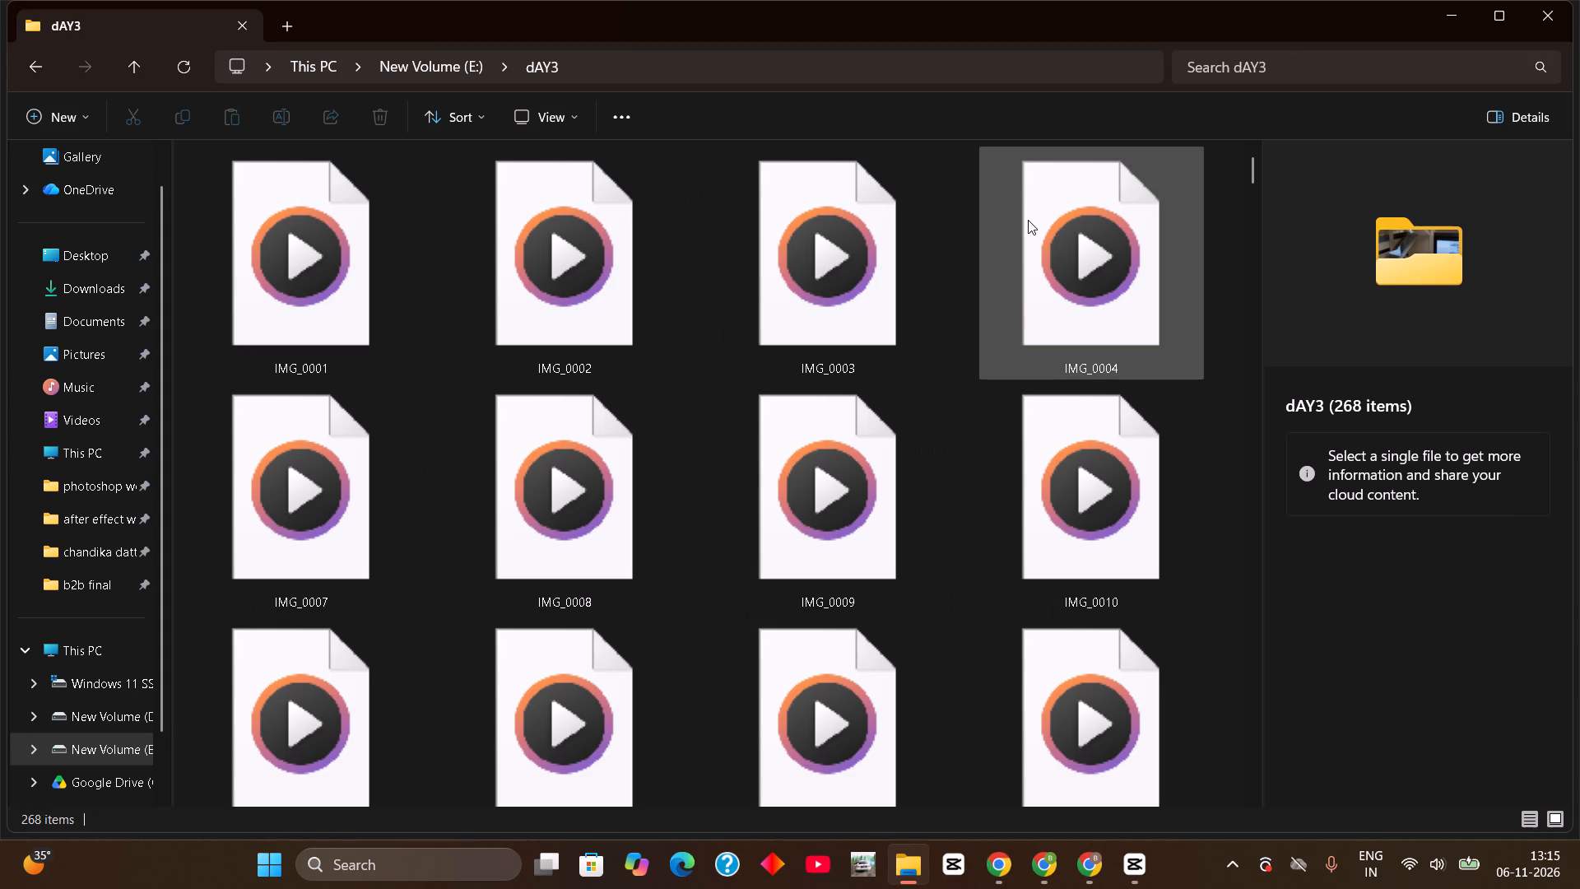
{"action": "scroll", "coordinate": [584, 497], "scroll_direction": "down", "scroll_amount": 16}
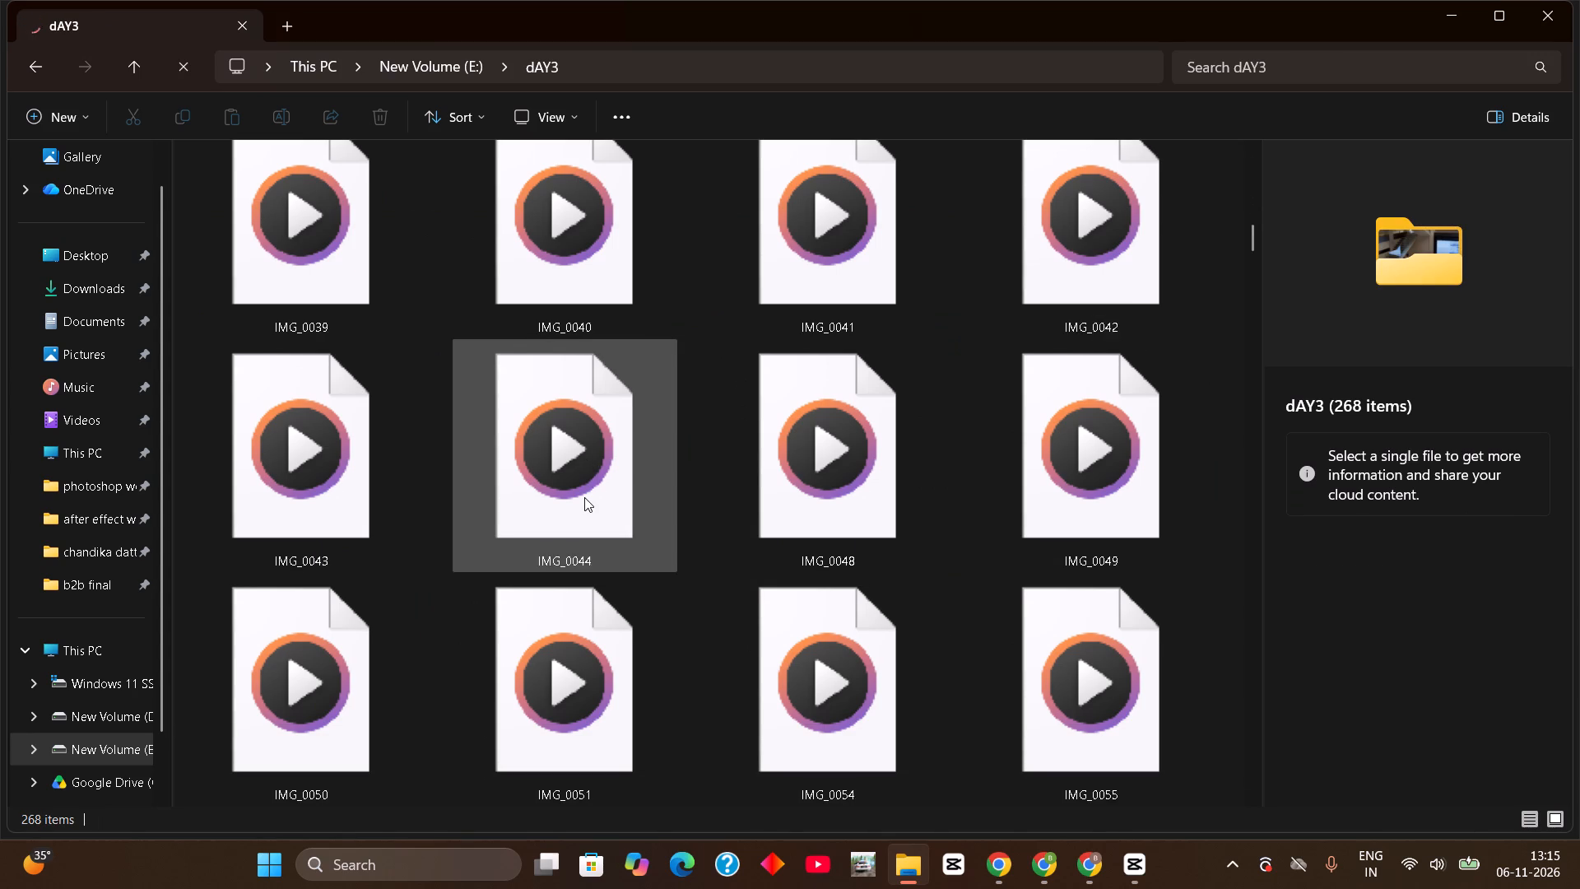
{"action": "scroll", "coordinate": [584, 497], "scroll_direction": "down", "scroll_amount": 13}
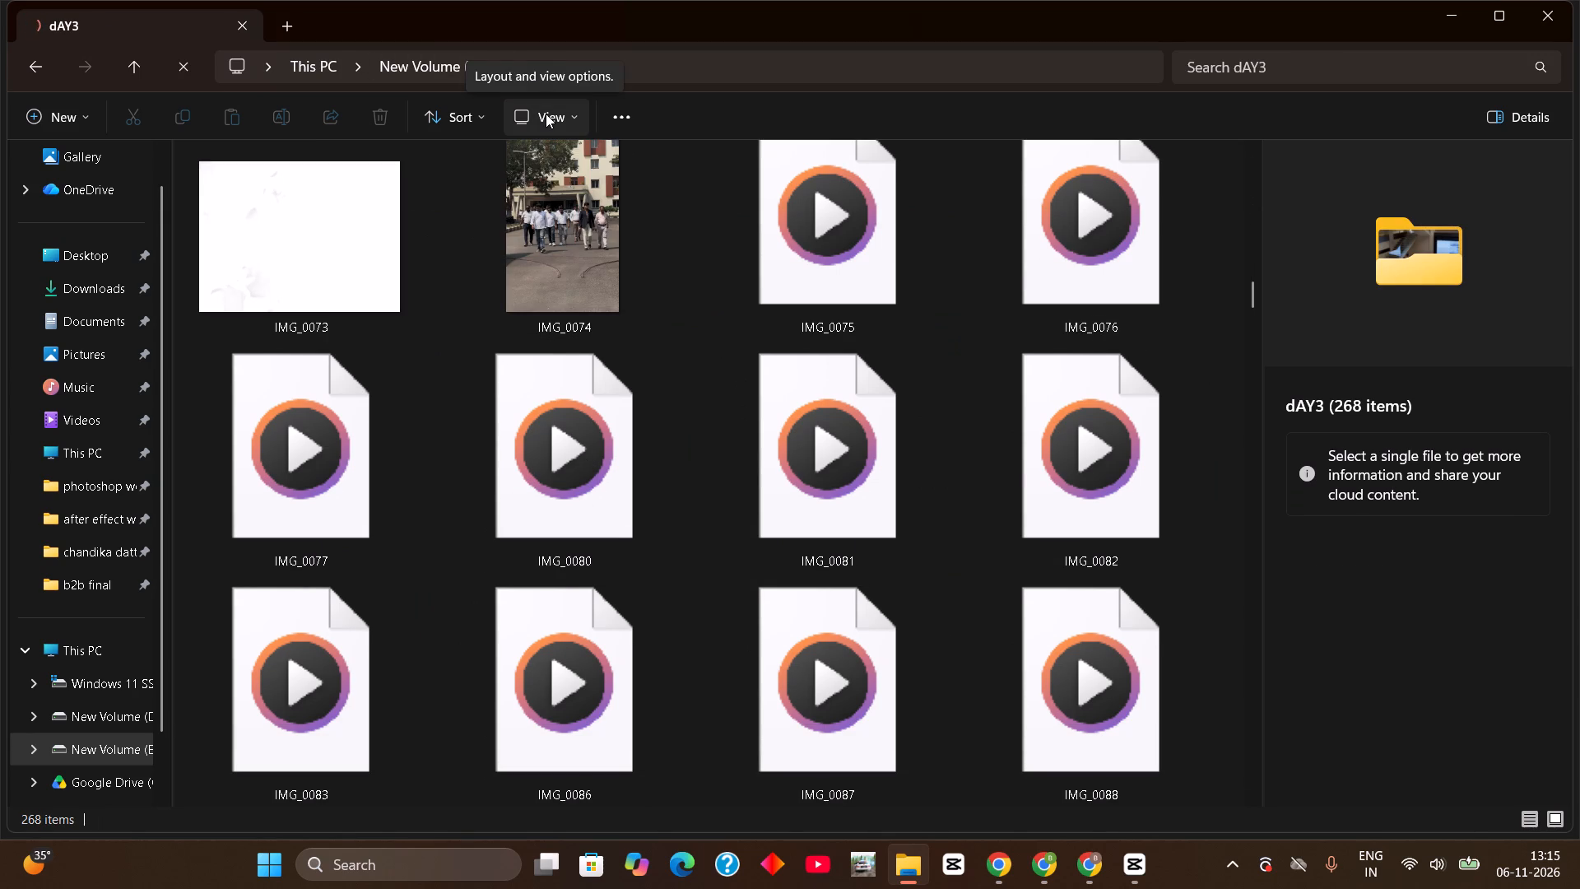
{"action": "left_click_drag", "start_coordinate": [1256, 289], "coordinate": [1254, 389]}
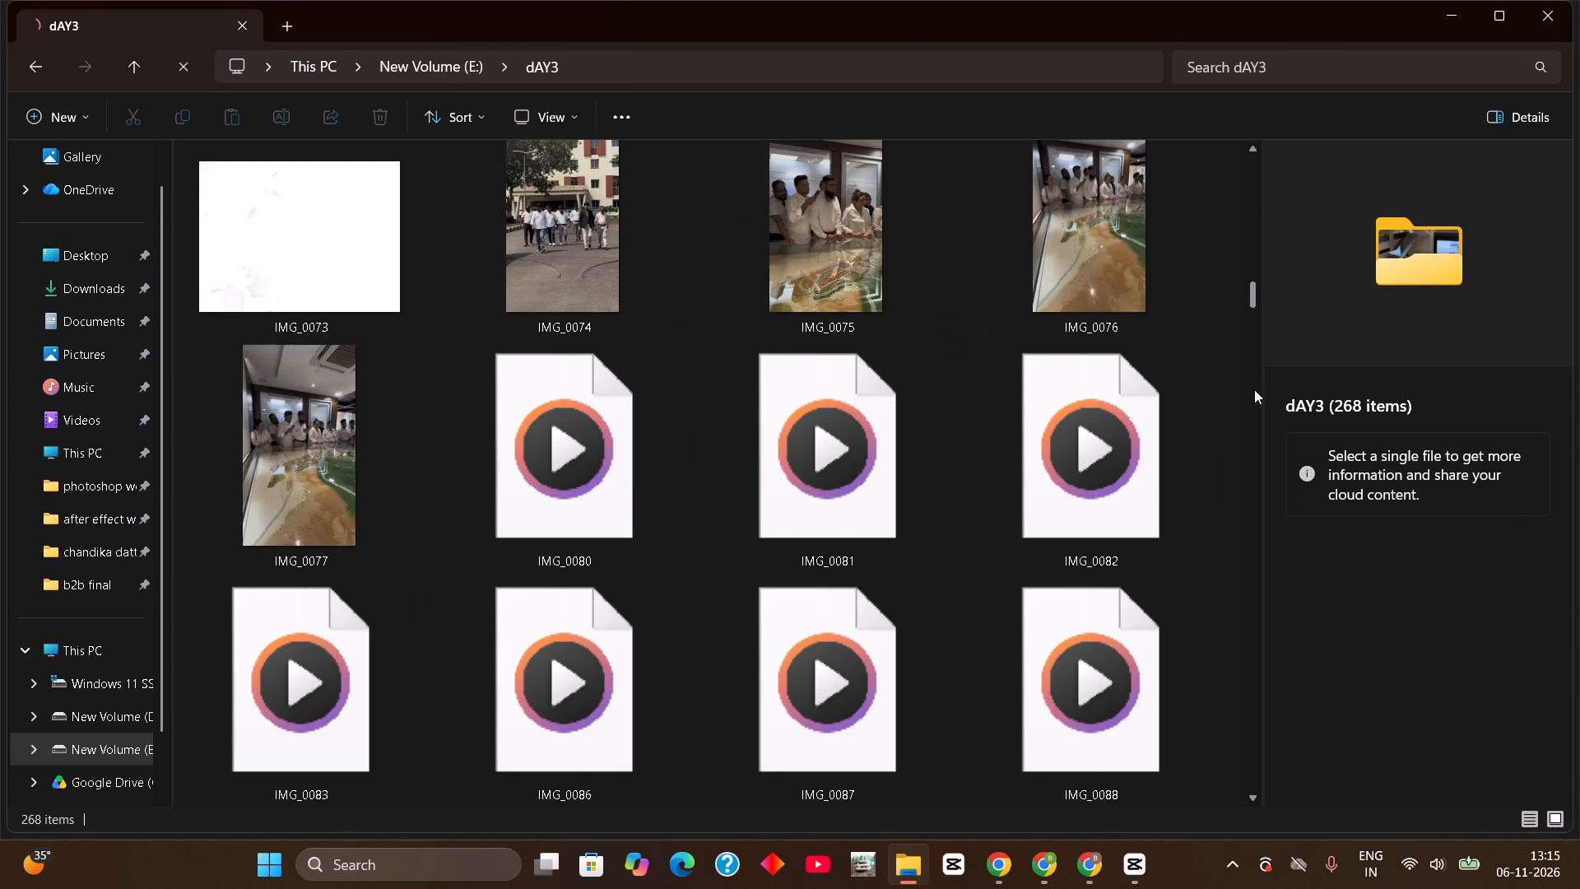
{"action": "left_click_drag", "start_coordinate": [1254, 389], "coordinate": [1238, 888]}
{"action": "left_click", "coordinate": [39, 72]}
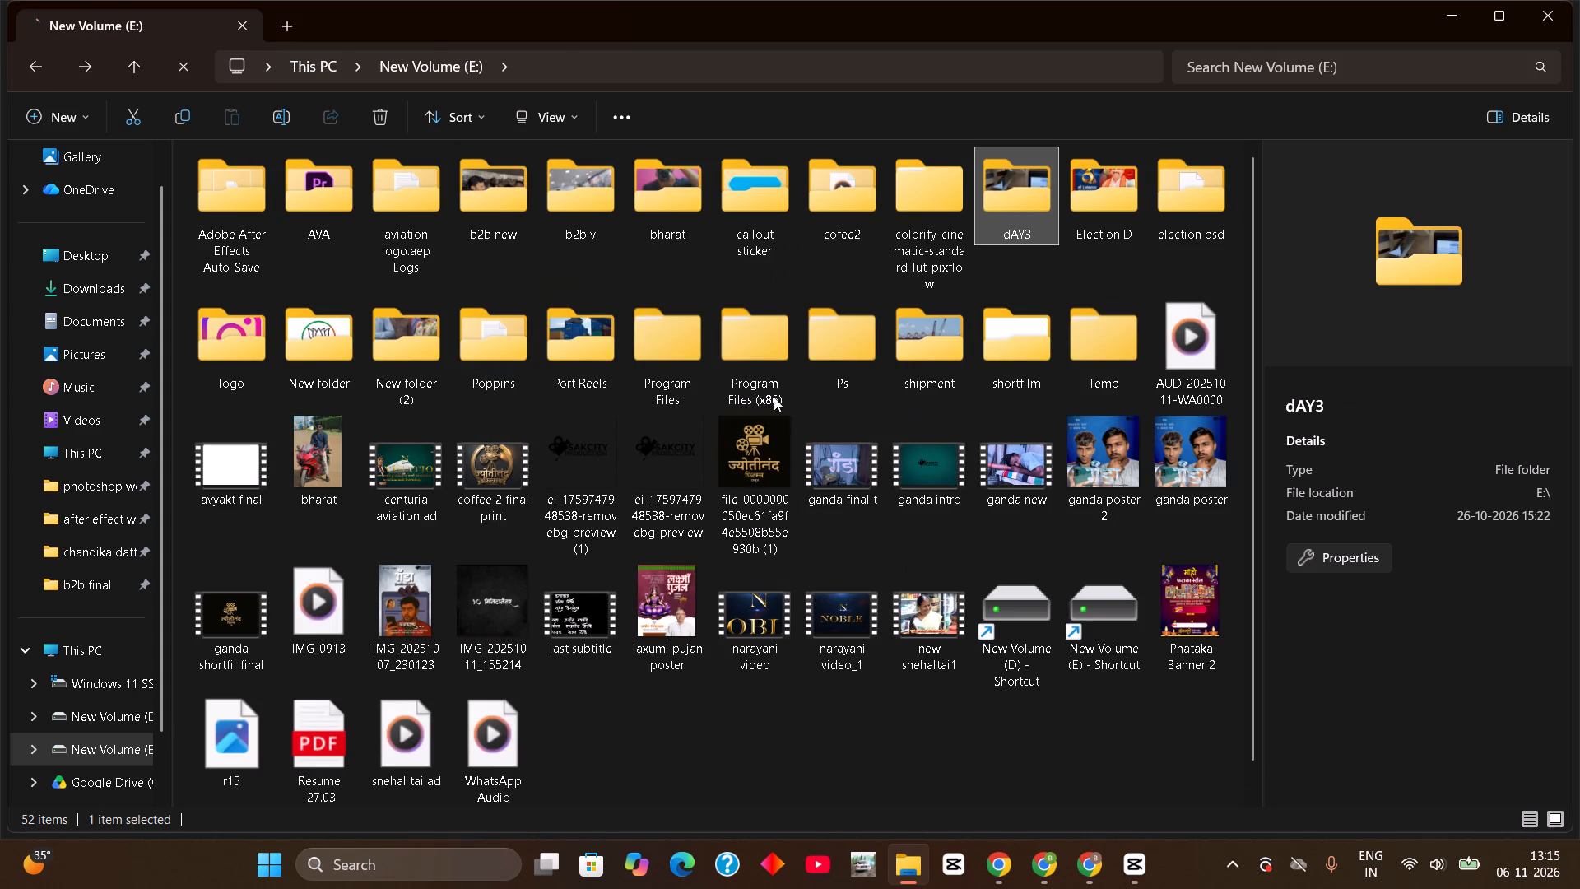
{"action": "double_click", "coordinate": [400, 389]}
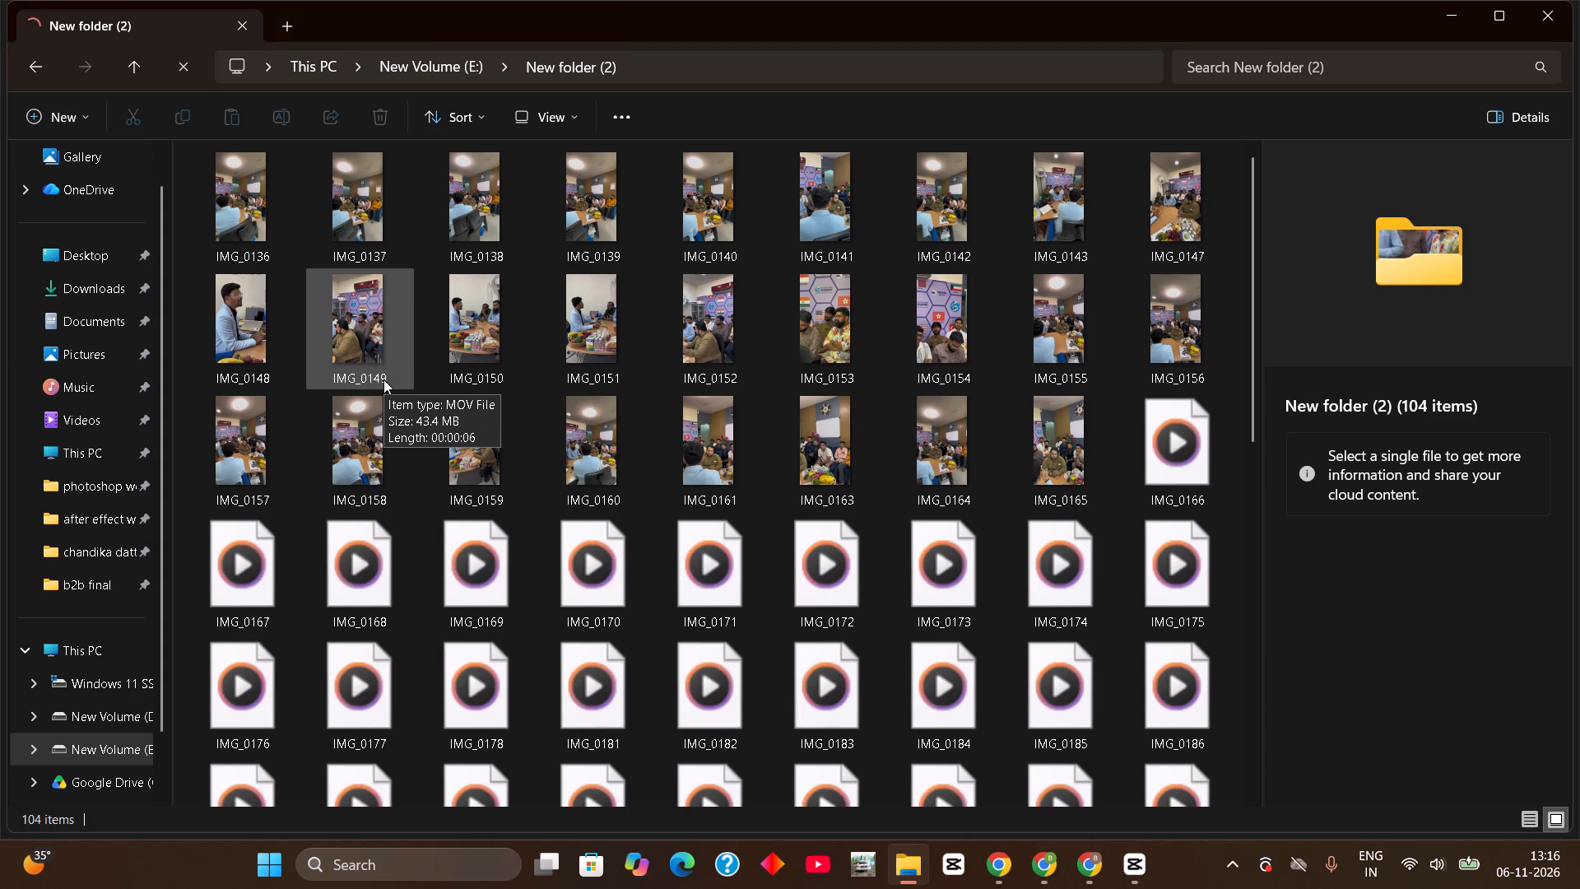
{"action": "scroll", "coordinate": [383, 379], "scroll_direction": "down", "scroll_amount": 10}
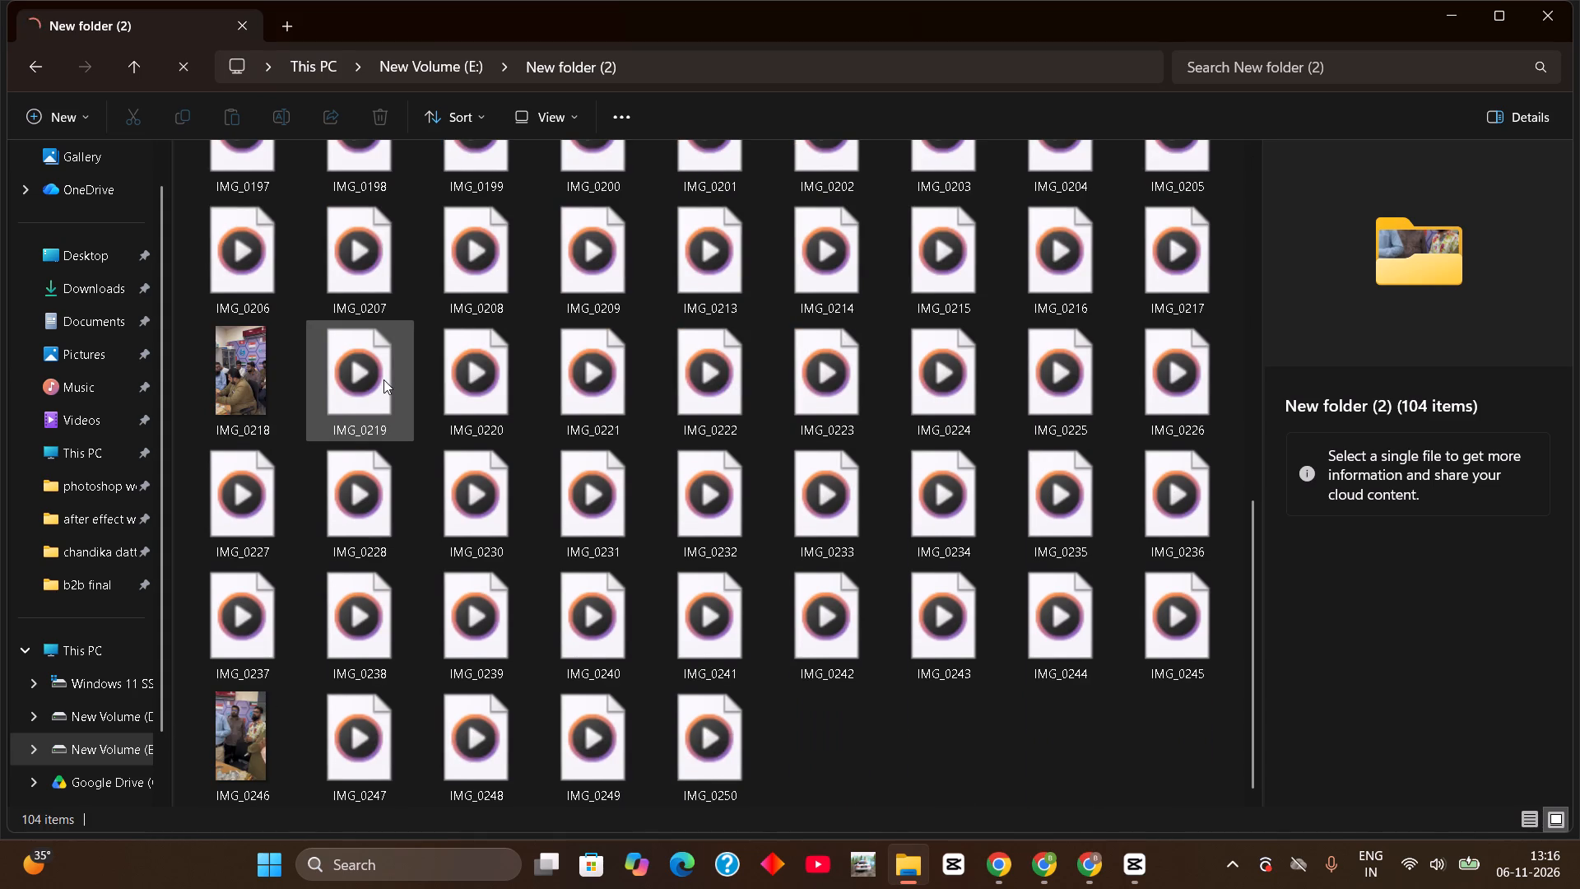
{"action": "scroll", "coordinate": [383, 379], "scroll_direction": "up", "scroll_amount": 3}
{"action": "left_click", "coordinate": [42, 61]}
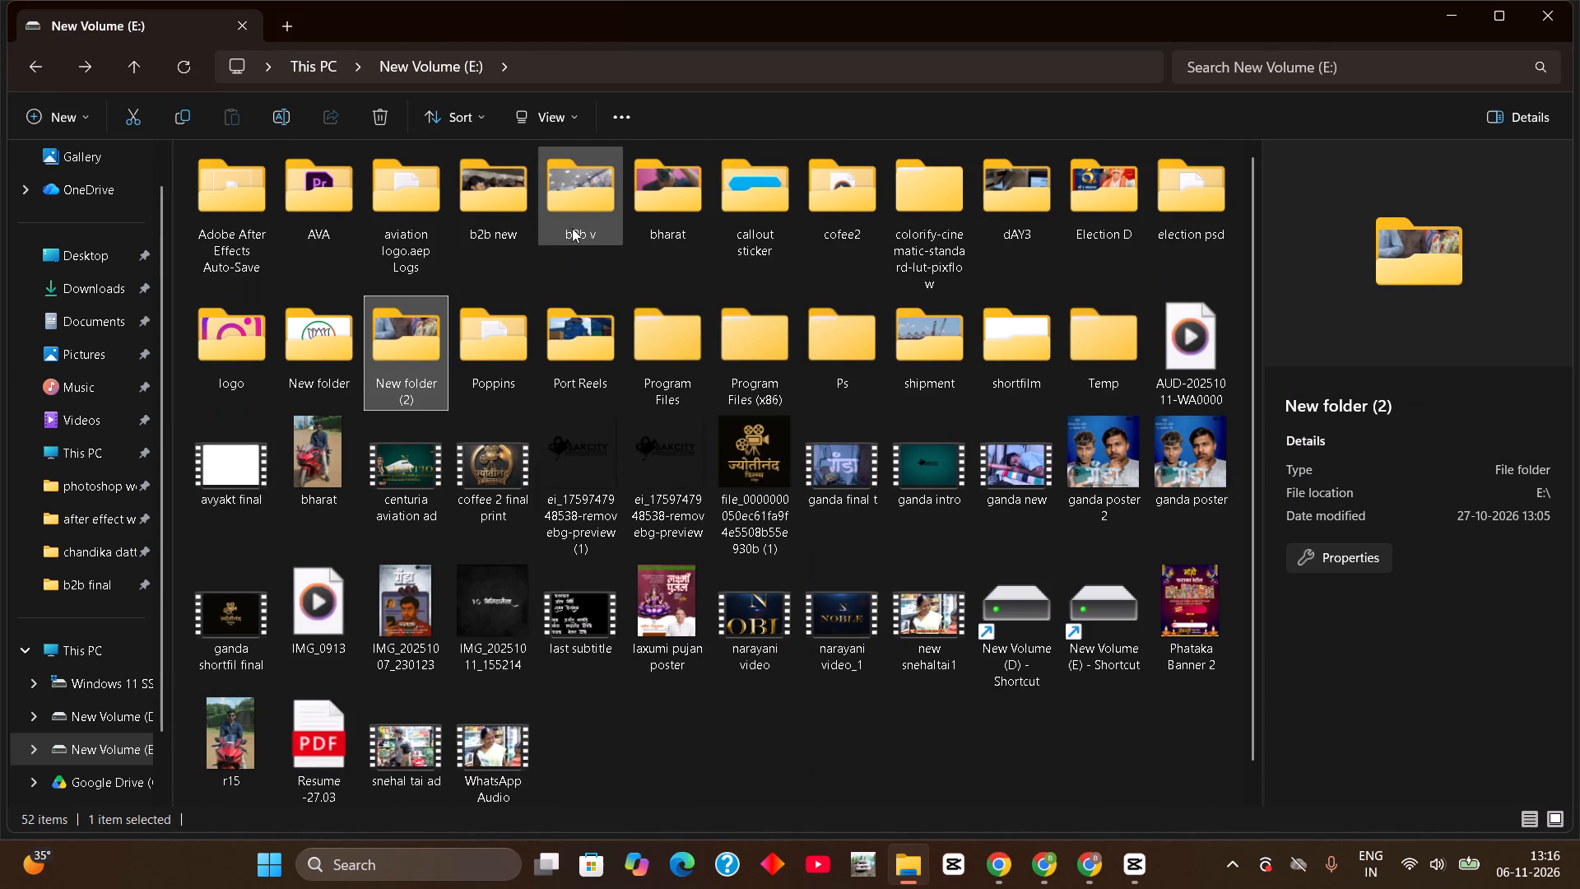
Look through the seminar clips in the b2b v folder on drive E: for usable closing footage.
{"action": "double_click", "coordinate": [572, 228]}
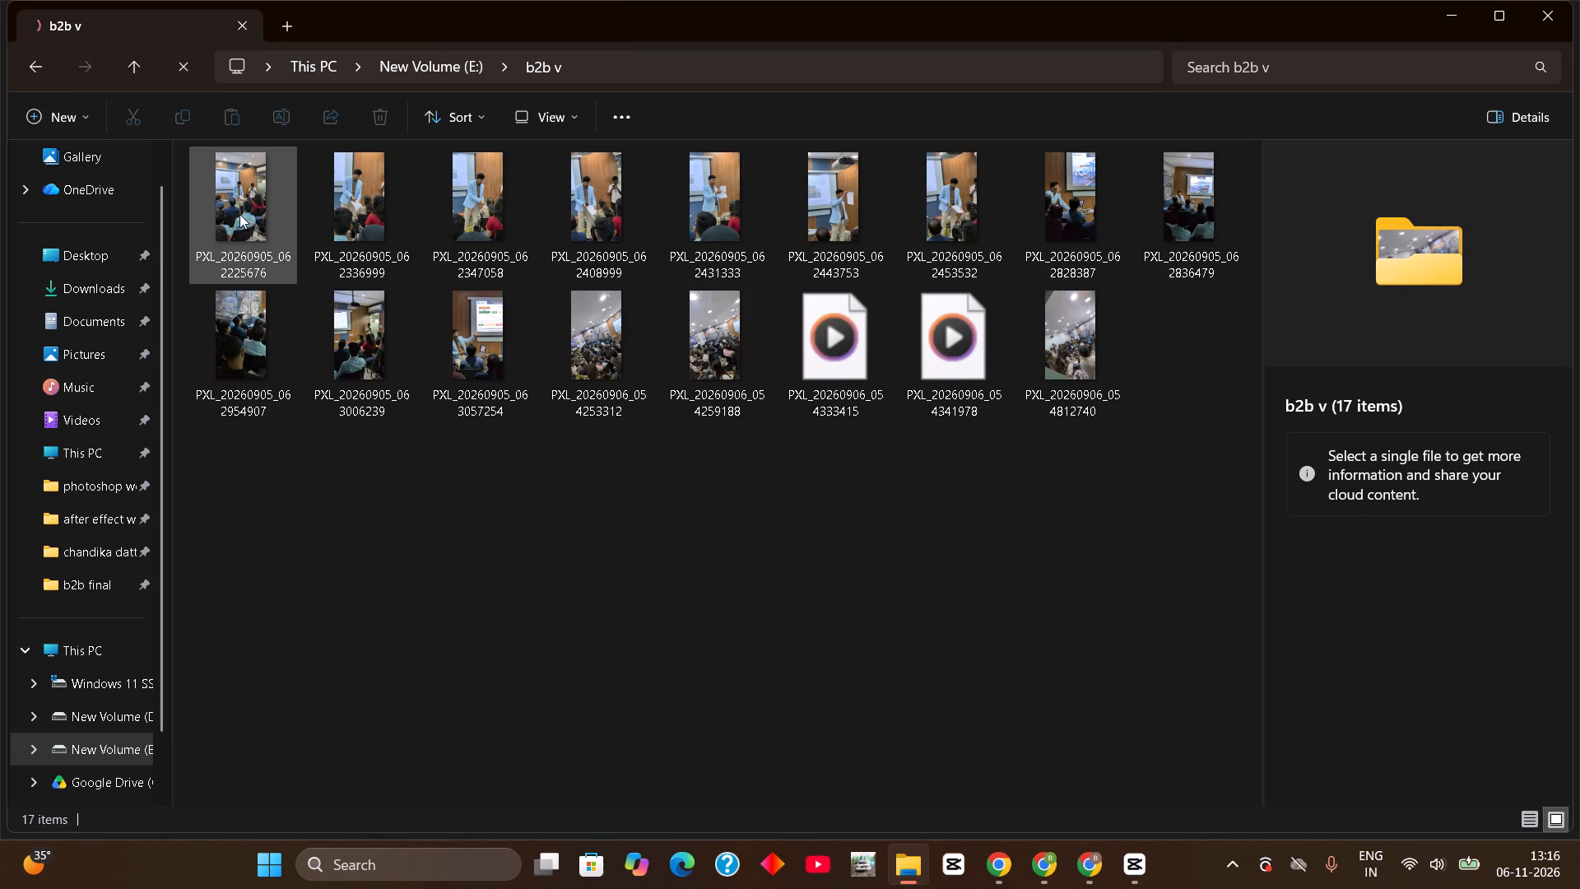
{"action": "left_click", "coordinate": [588, 351]}
{"action": "left_click", "coordinate": [658, 351]}
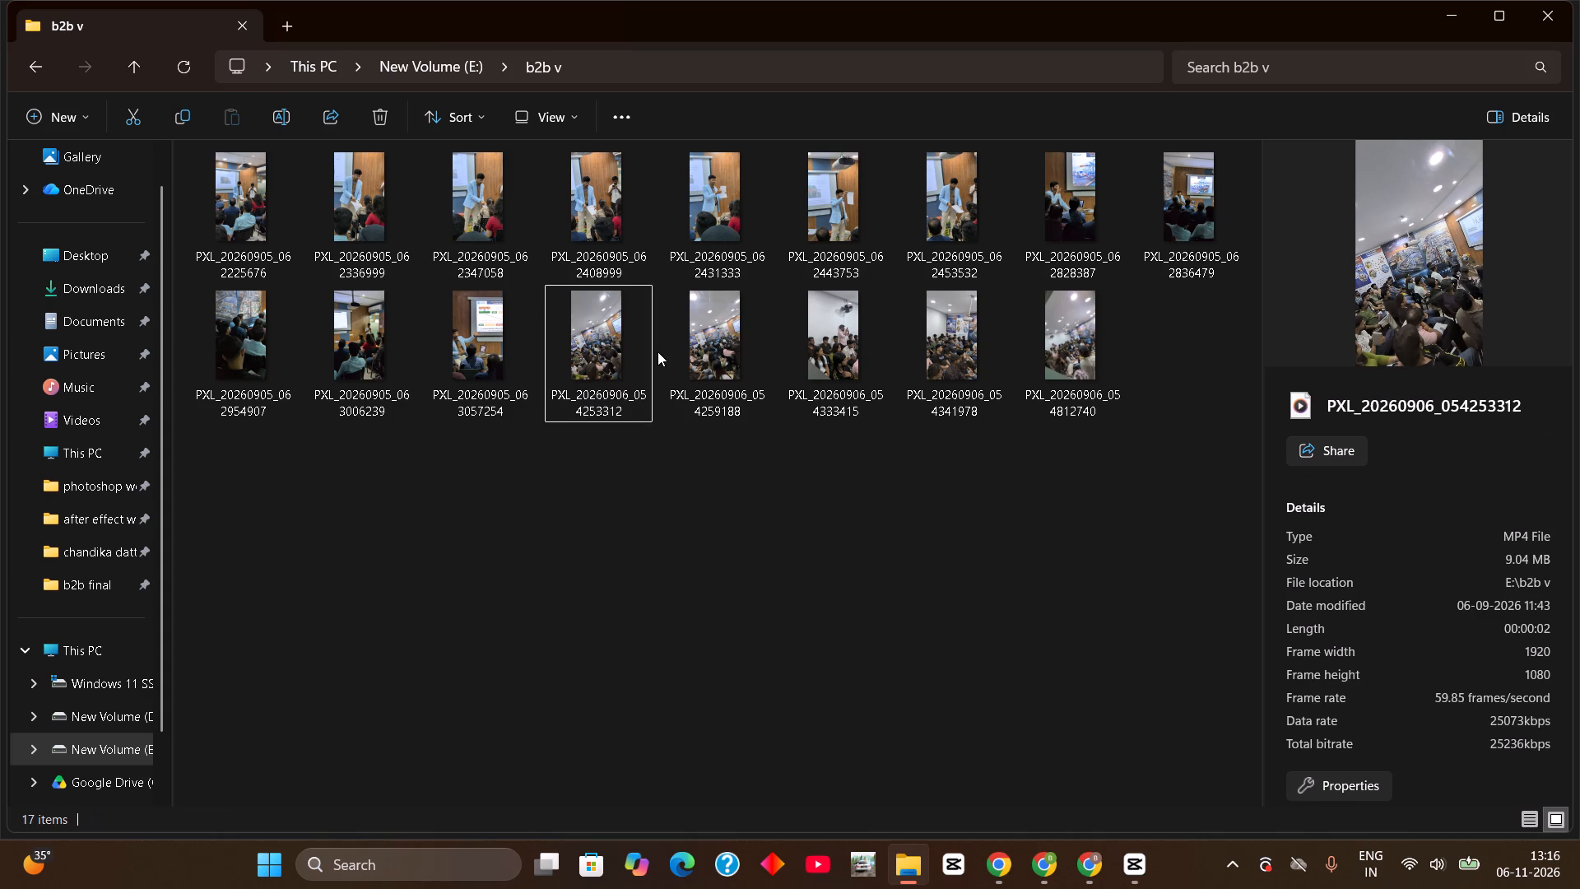
{"action": "left_click", "coordinate": [757, 354]}
{"action": "left_click", "coordinate": [811, 359]}
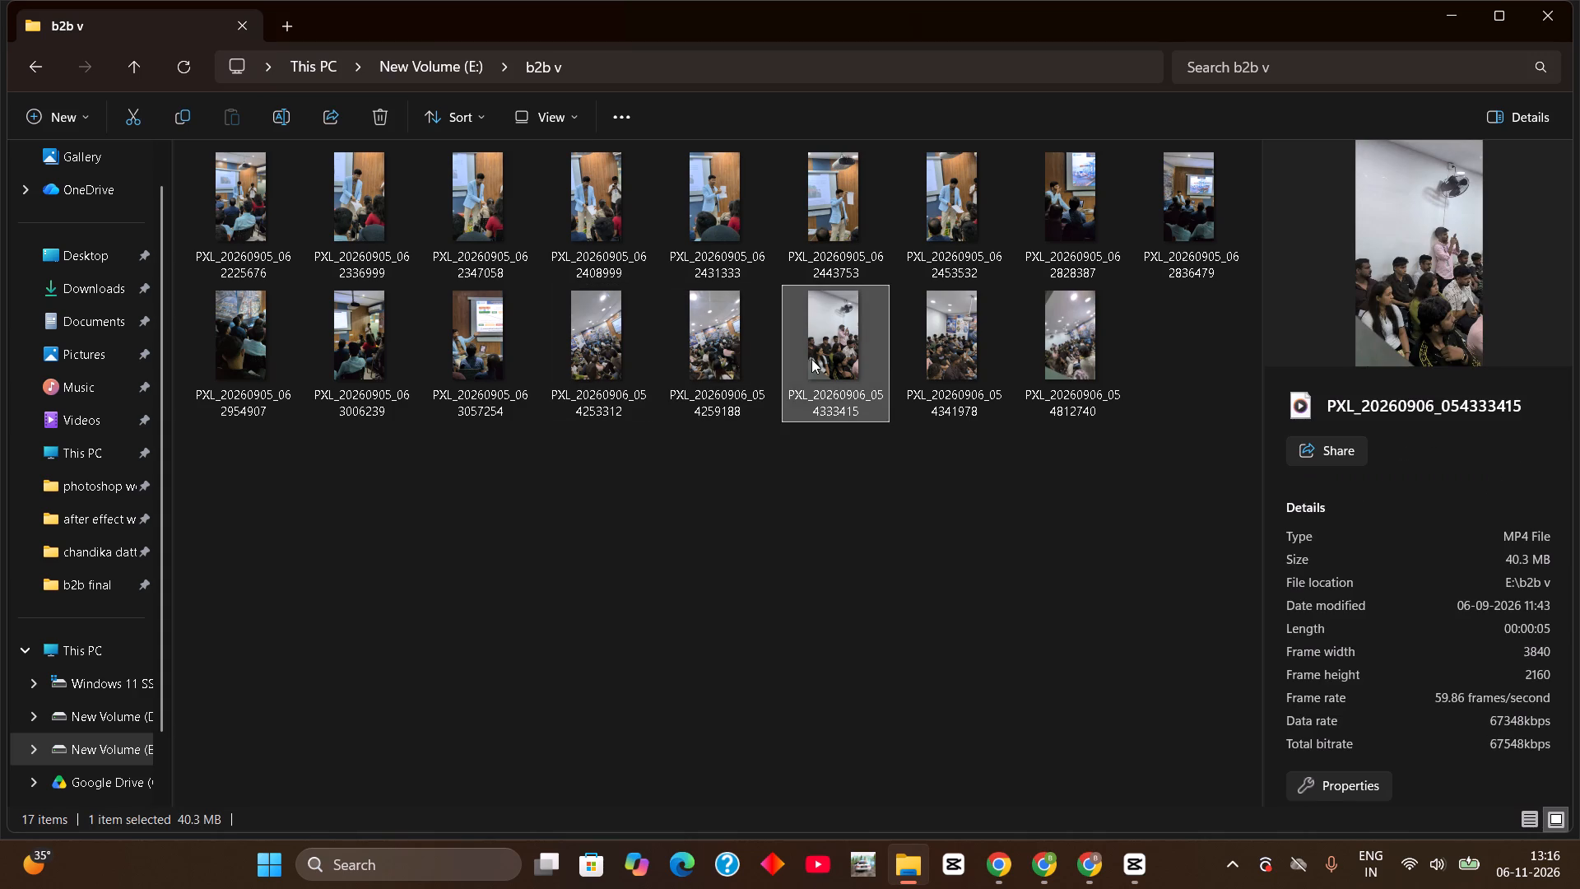
{"action": "left_click", "coordinate": [939, 358]}
{"action": "left_click", "coordinate": [1052, 360]}
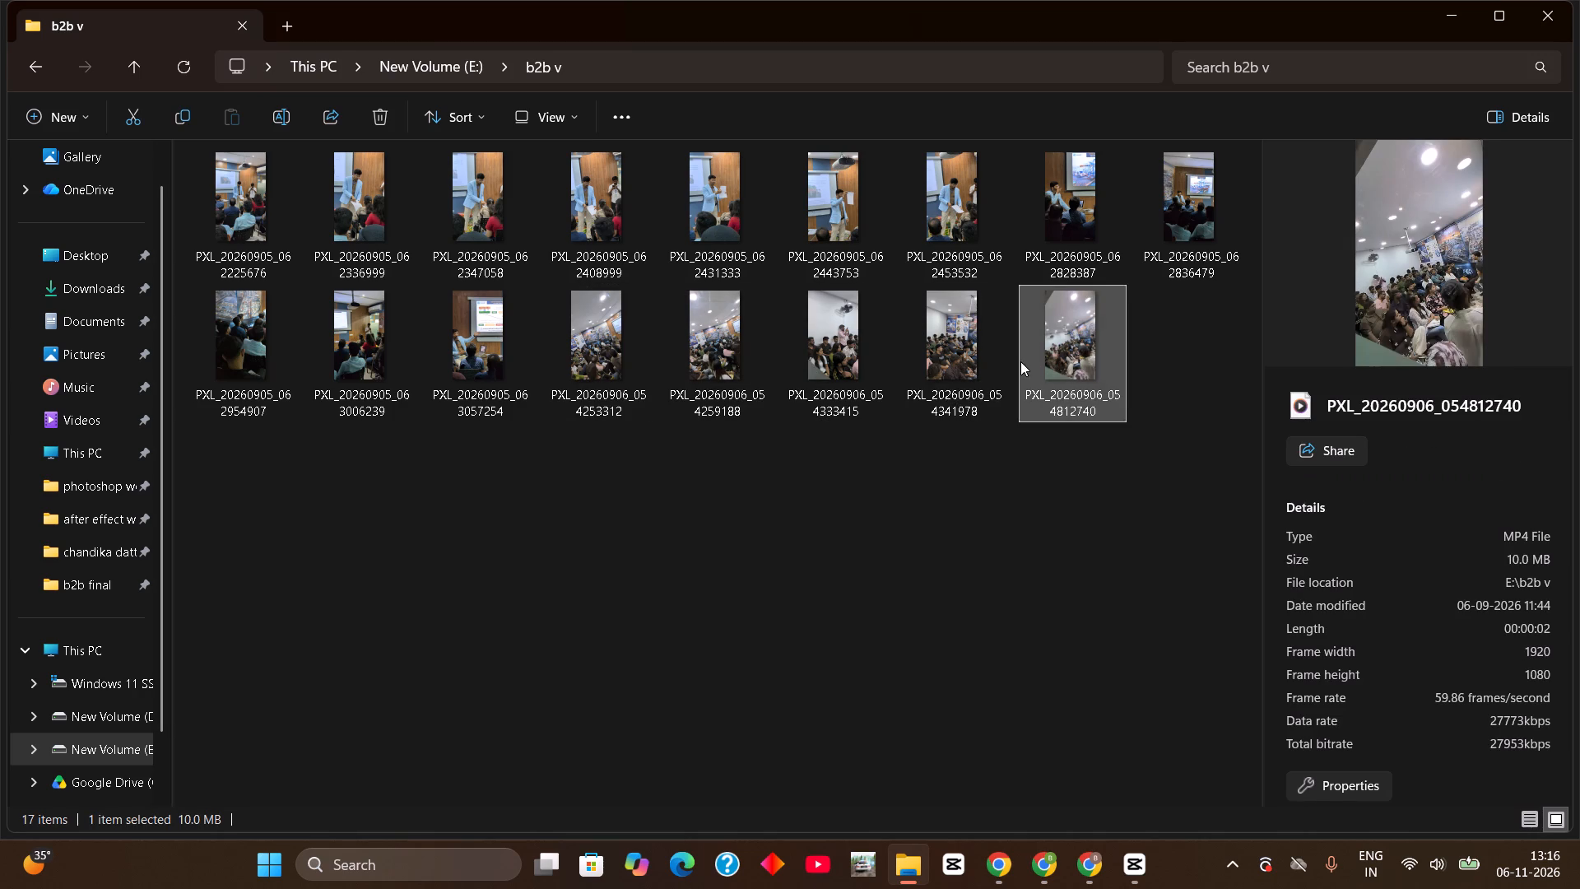
{"action": "left_click", "coordinate": [377, 217]}
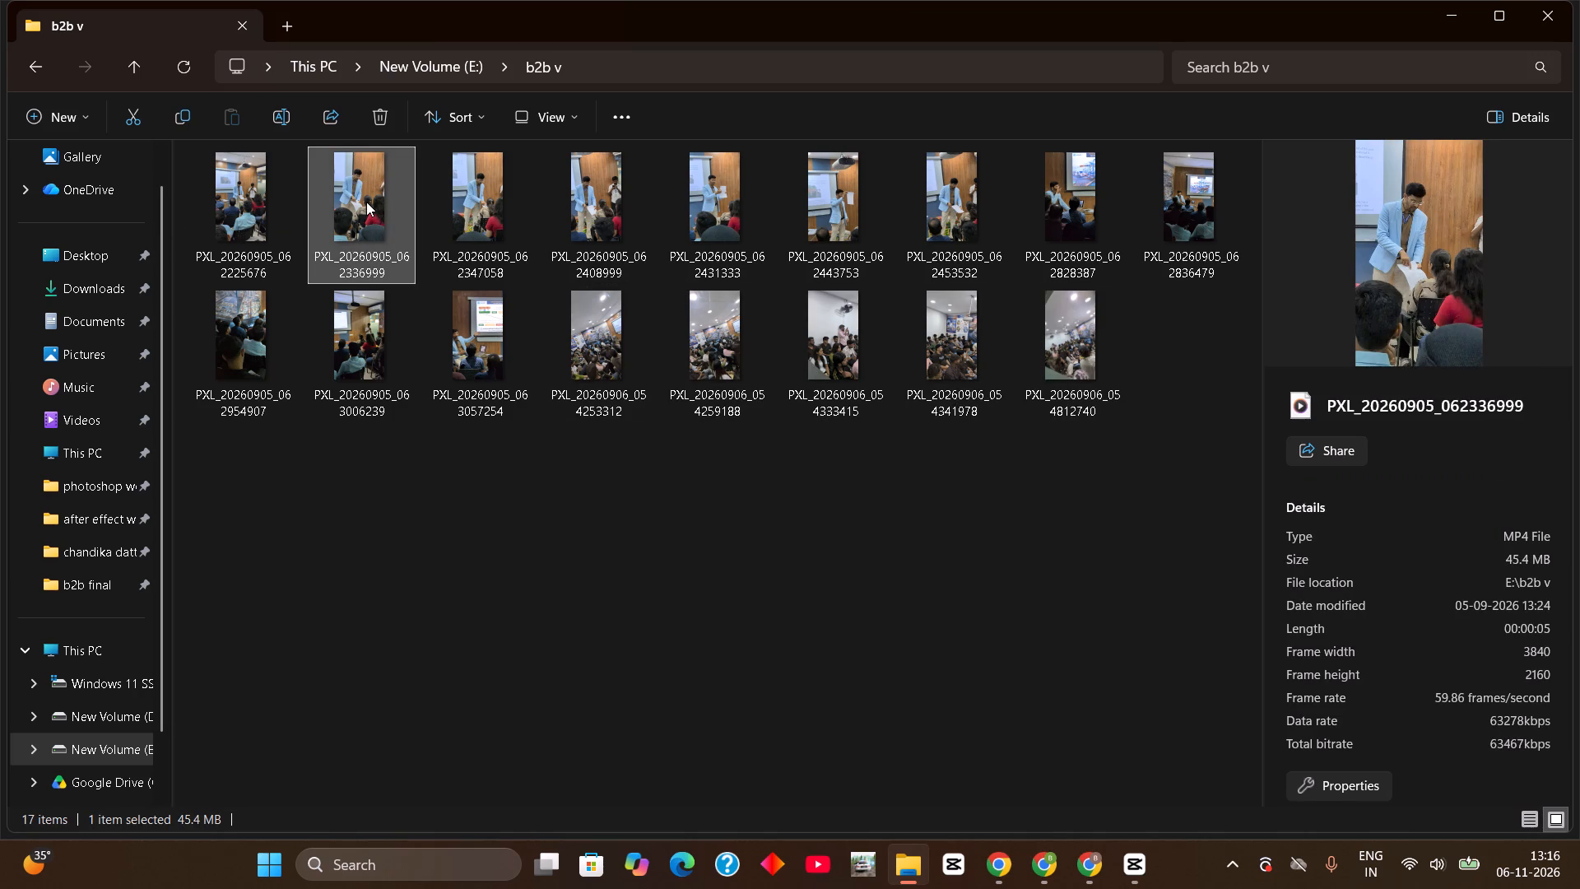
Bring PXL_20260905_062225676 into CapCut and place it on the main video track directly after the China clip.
{"action": "left_click_drag", "start_coordinate": [244, 208], "coordinate": [449, 669]}
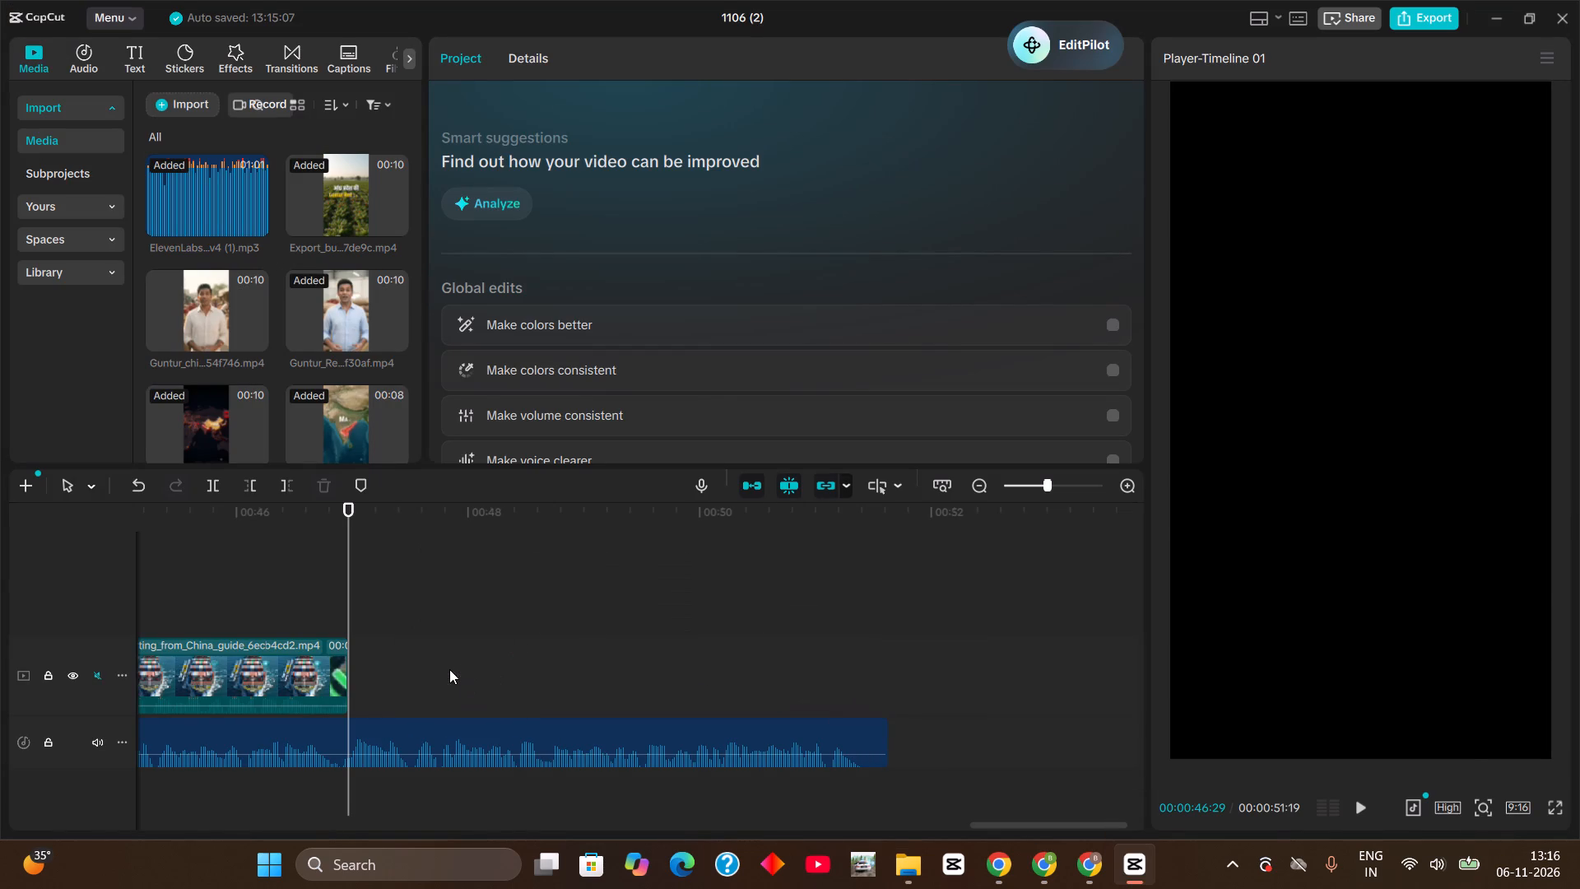
{"action": "left_click_drag", "start_coordinate": [421, 612], "coordinate": [417, 687]}
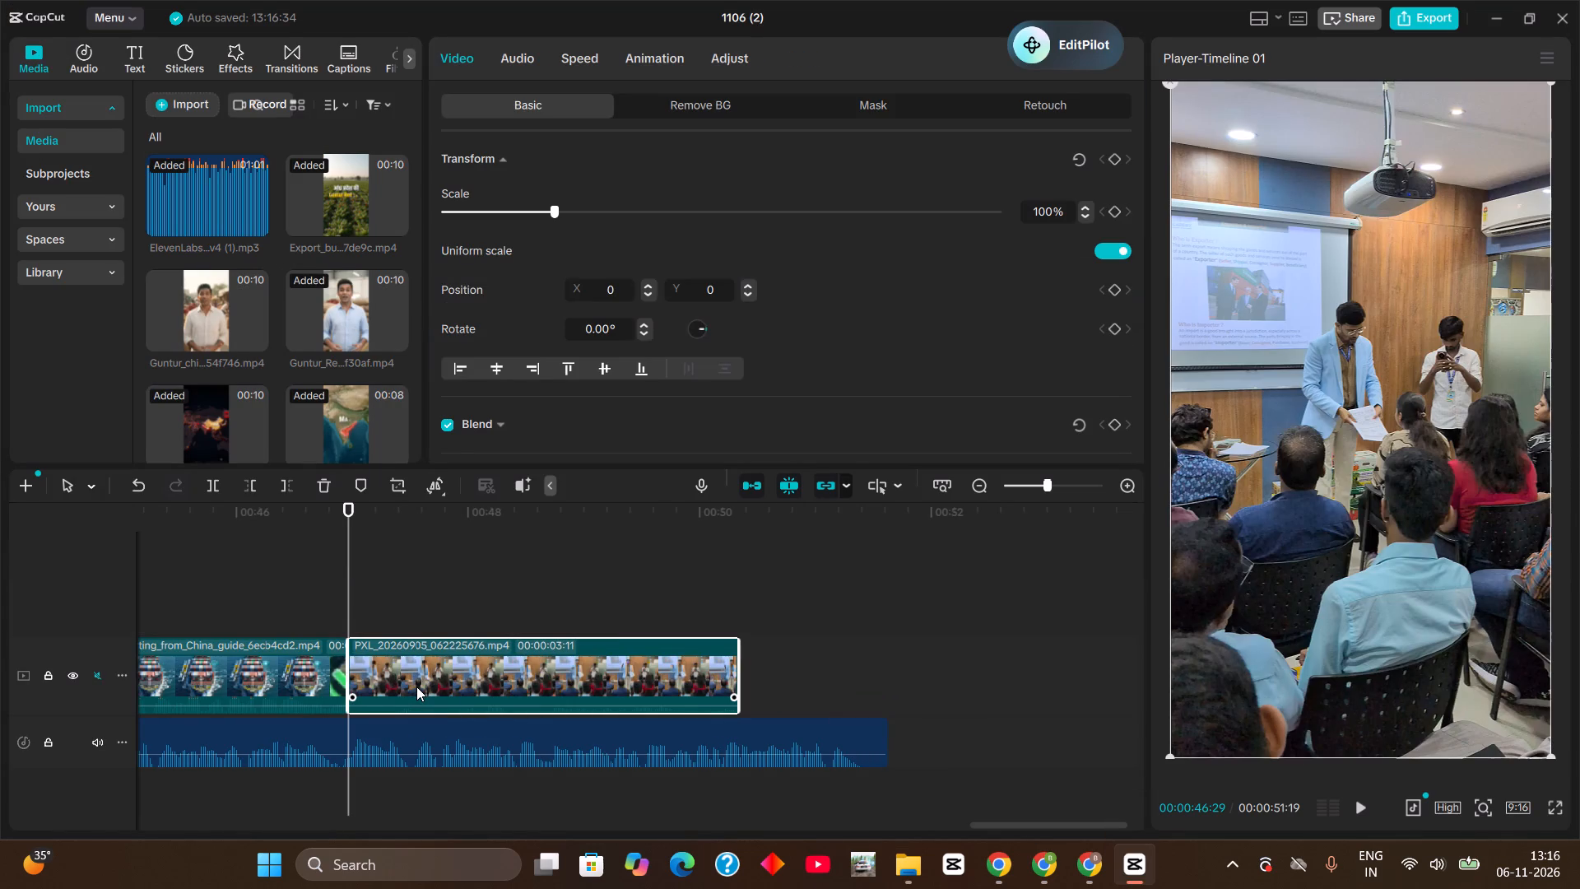
Play the seminar clip against the voiceover, split it at 00:00:48:19, and delete the remainder.
{"action": "key", "text": "space"}
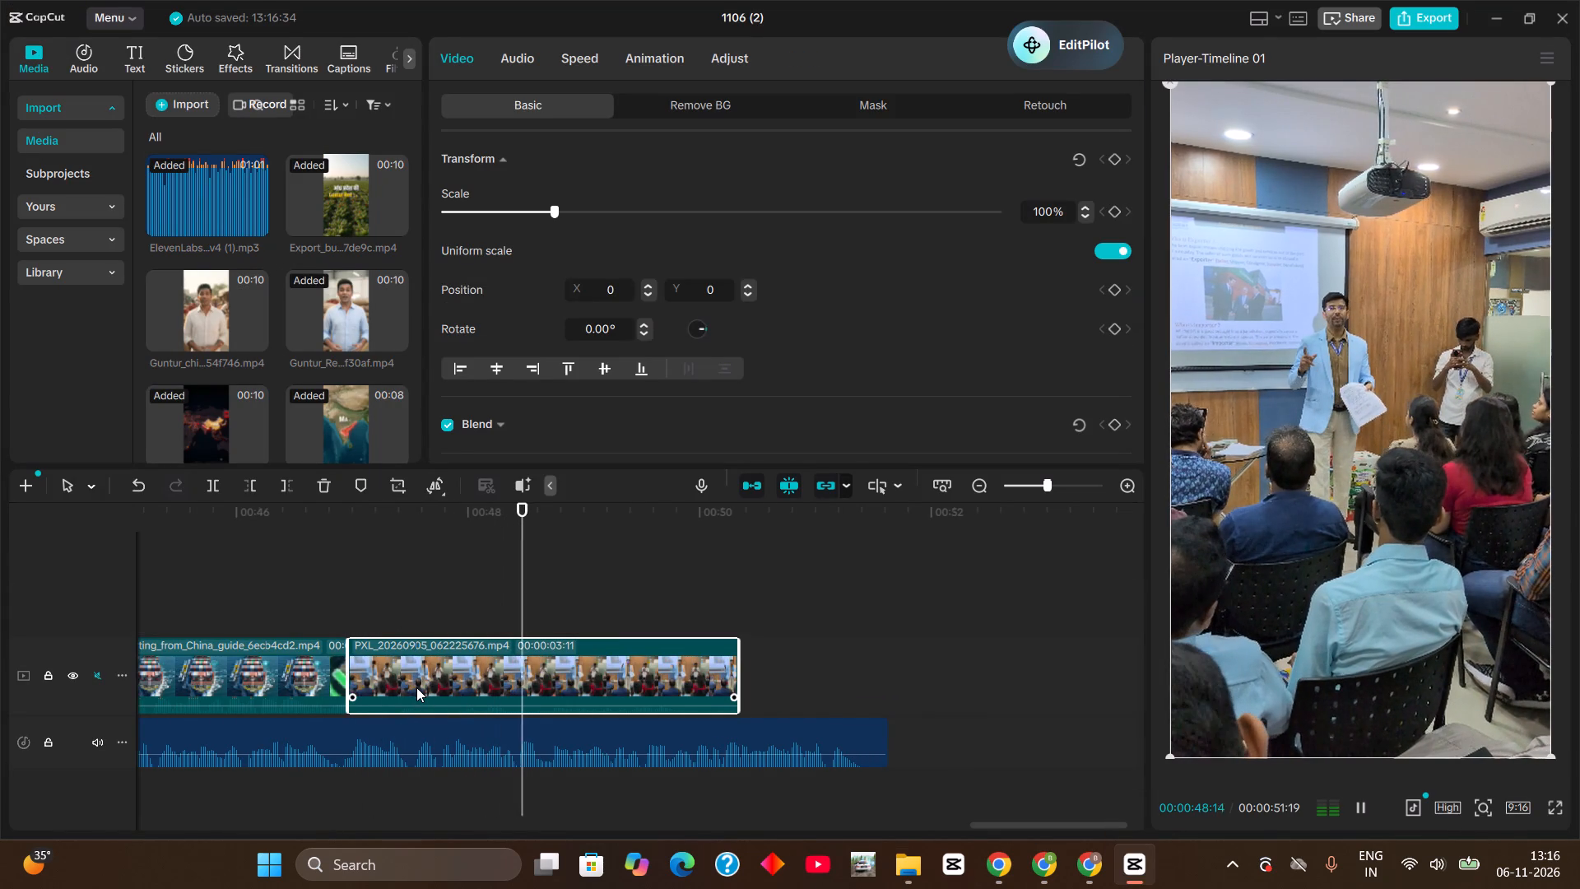
{"action": "key", "text": "space"}
{"action": "key", "text": "space"}
{"action": "key", "text": "space"}
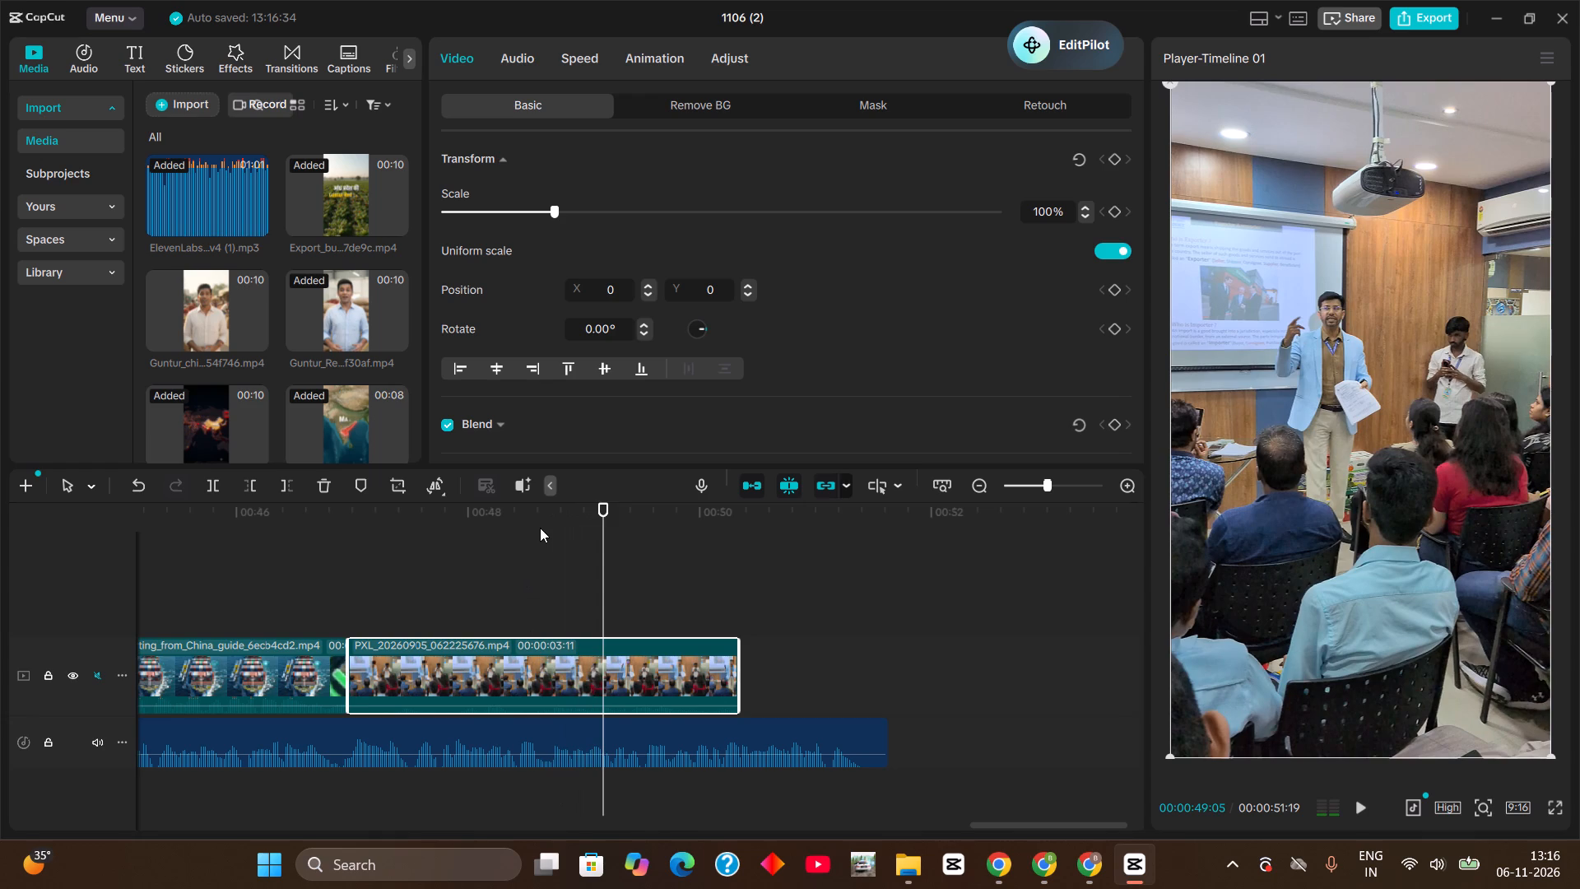
{"action": "left_click_drag", "start_coordinate": [567, 524], "coordinate": [541, 543]}
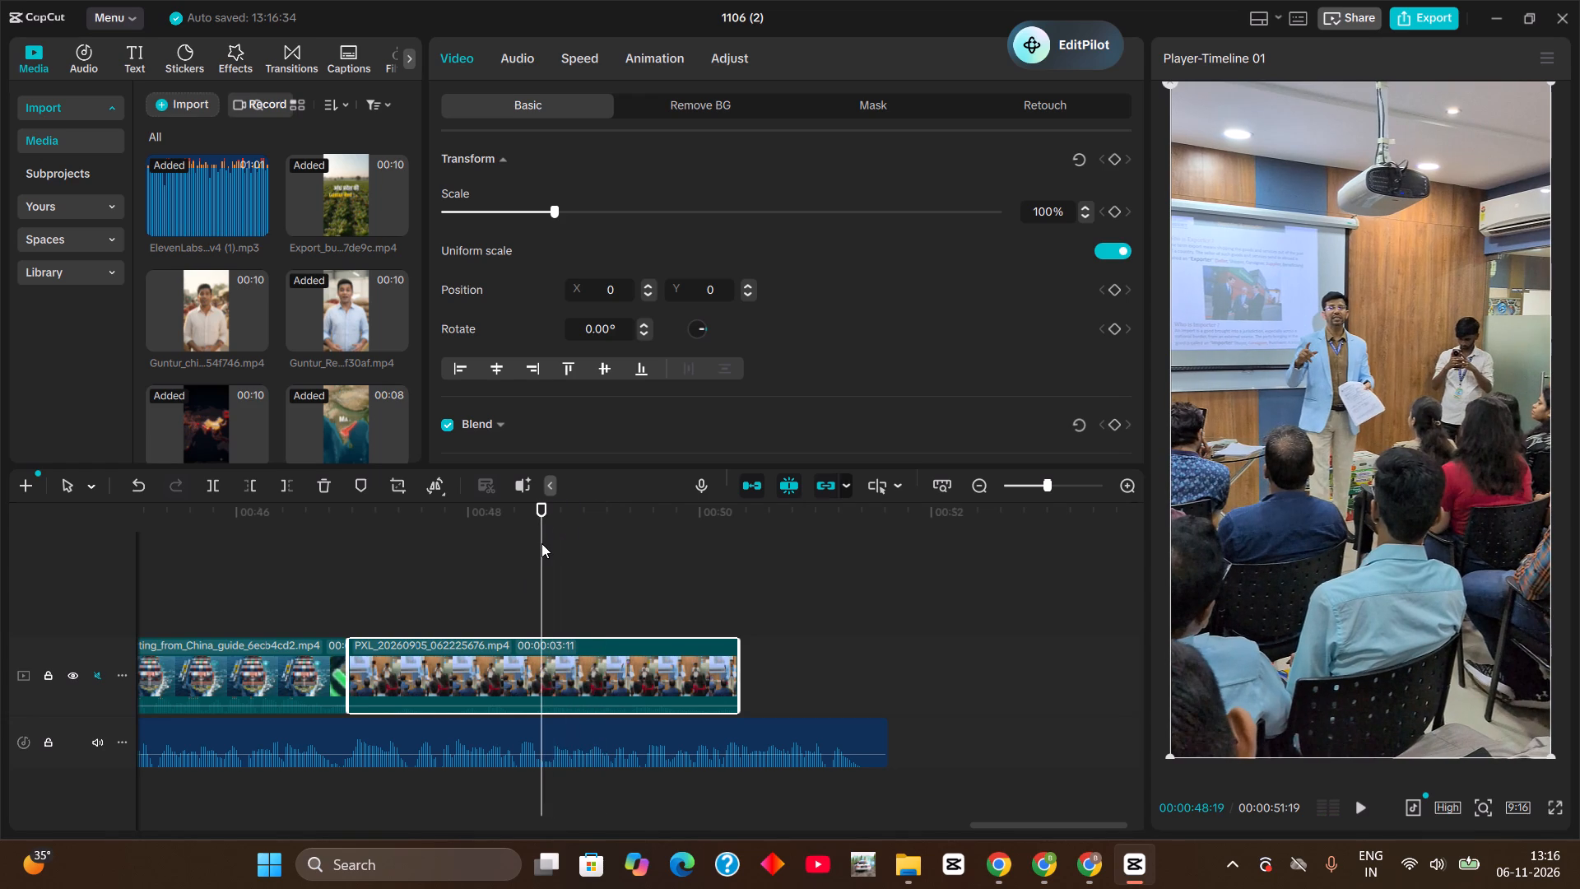
{"action": "key", "text": "ctrl+b"}
{"action": "key", "text": "BackSpace"}
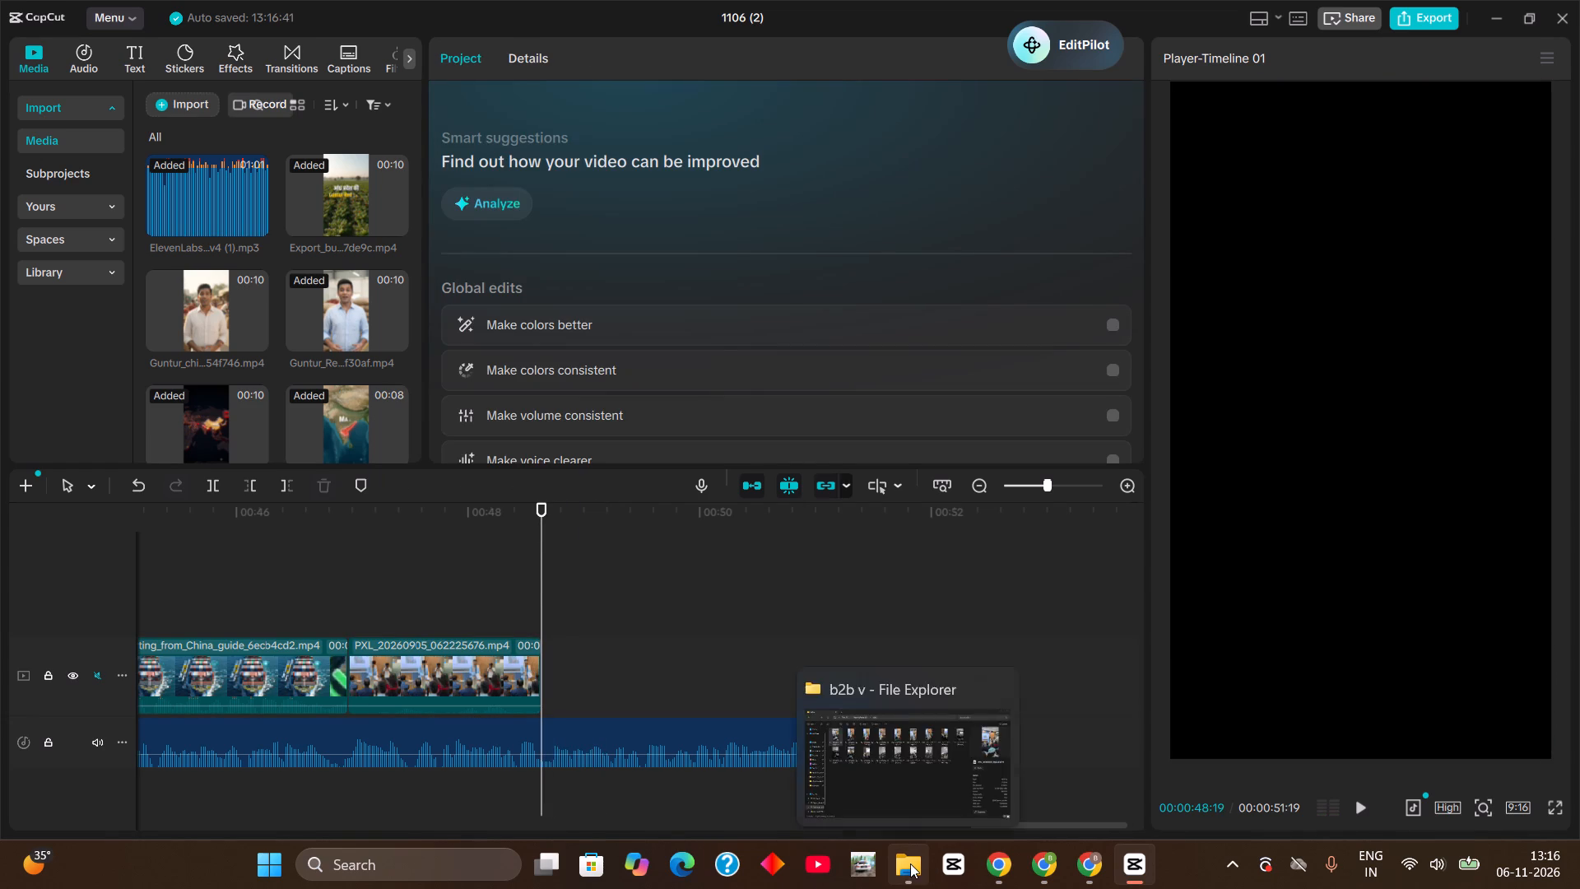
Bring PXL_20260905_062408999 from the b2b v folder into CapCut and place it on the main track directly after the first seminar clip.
{"action": "left_click", "coordinate": [910, 863]}
{"action": "left_click_drag", "start_coordinate": [580, 211], "coordinate": [1015, 818]}
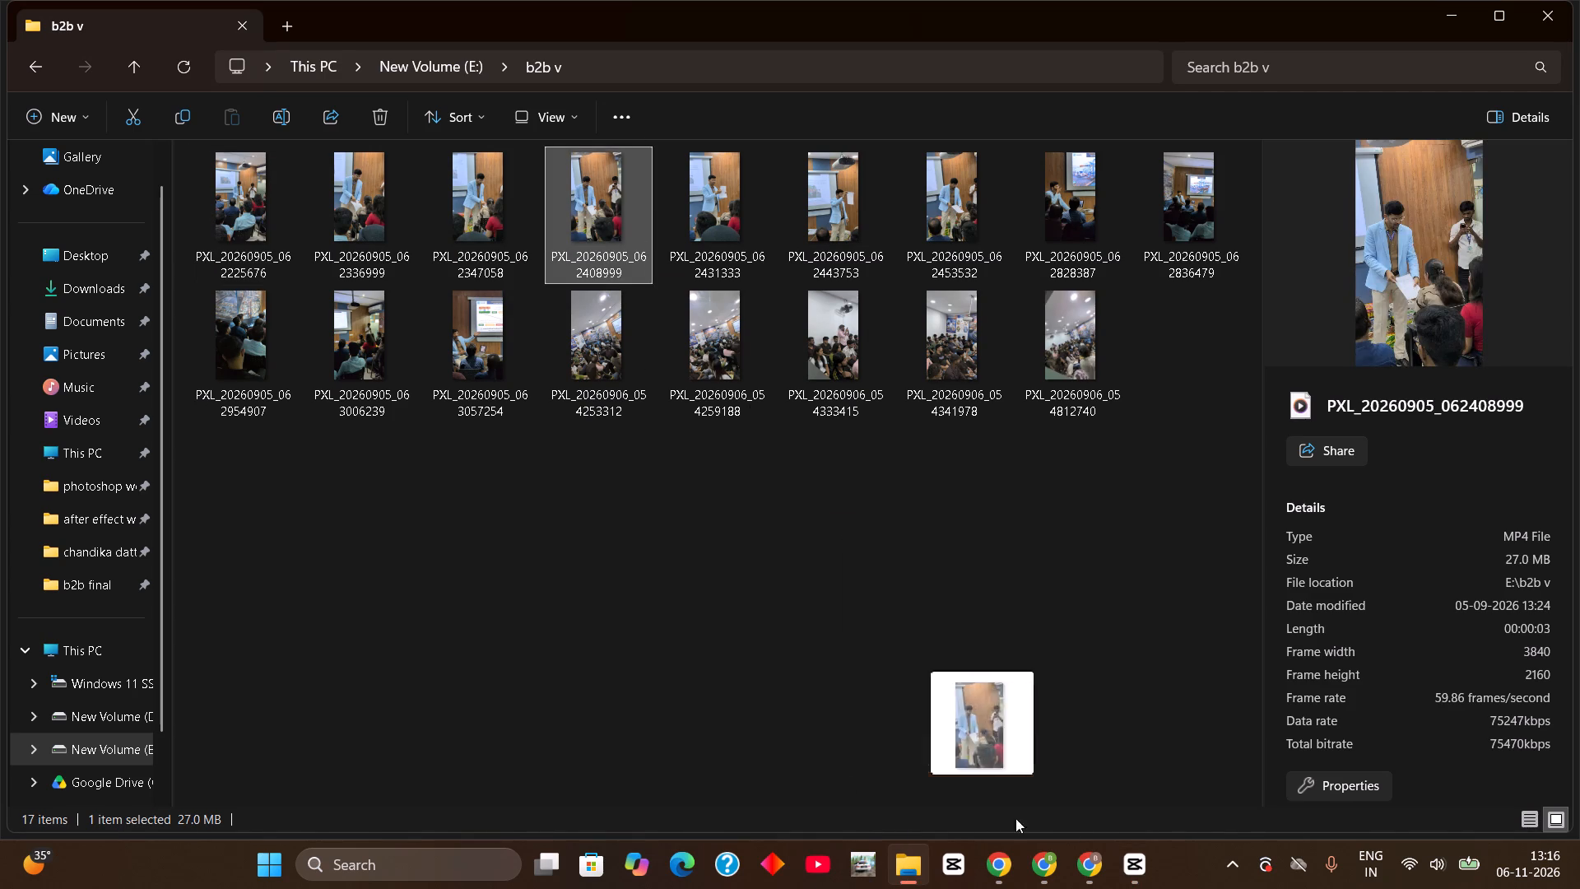
{"action": "left_click_drag", "start_coordinate": [1015, 818], "coordinate": [636, 717]}
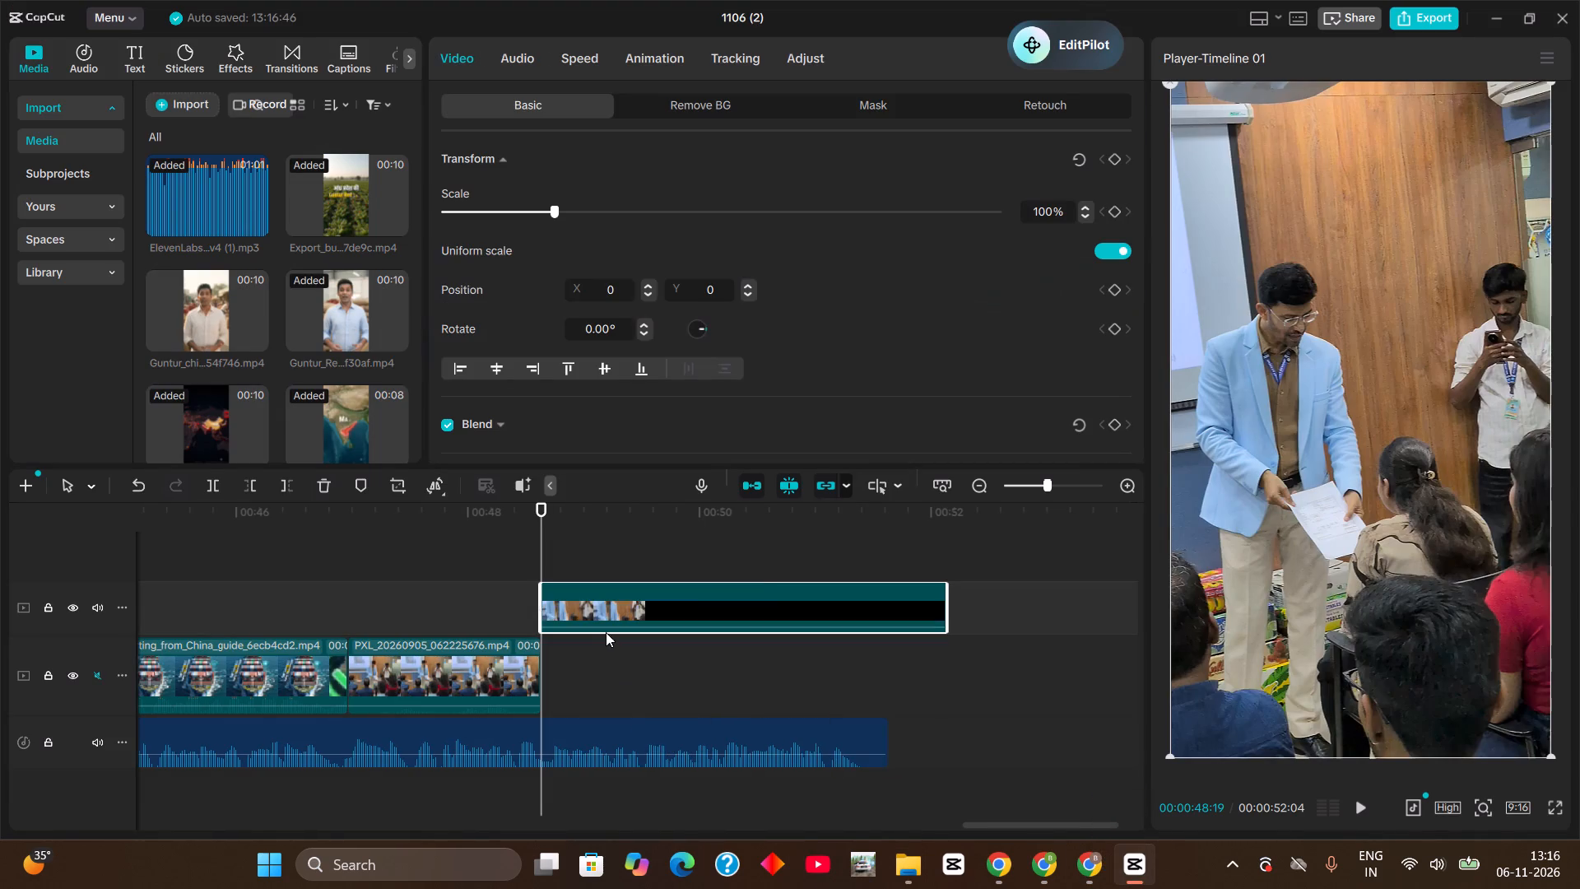
{"action": "left_click_drag", "start_coordinate": [599, 624], "coordinate": [605, 668]}
Play the second seminar clip to the end of the voiceover speech, split it at 00:00:51:12, and delete the remainder.
{"action": "key", "text": "space"}
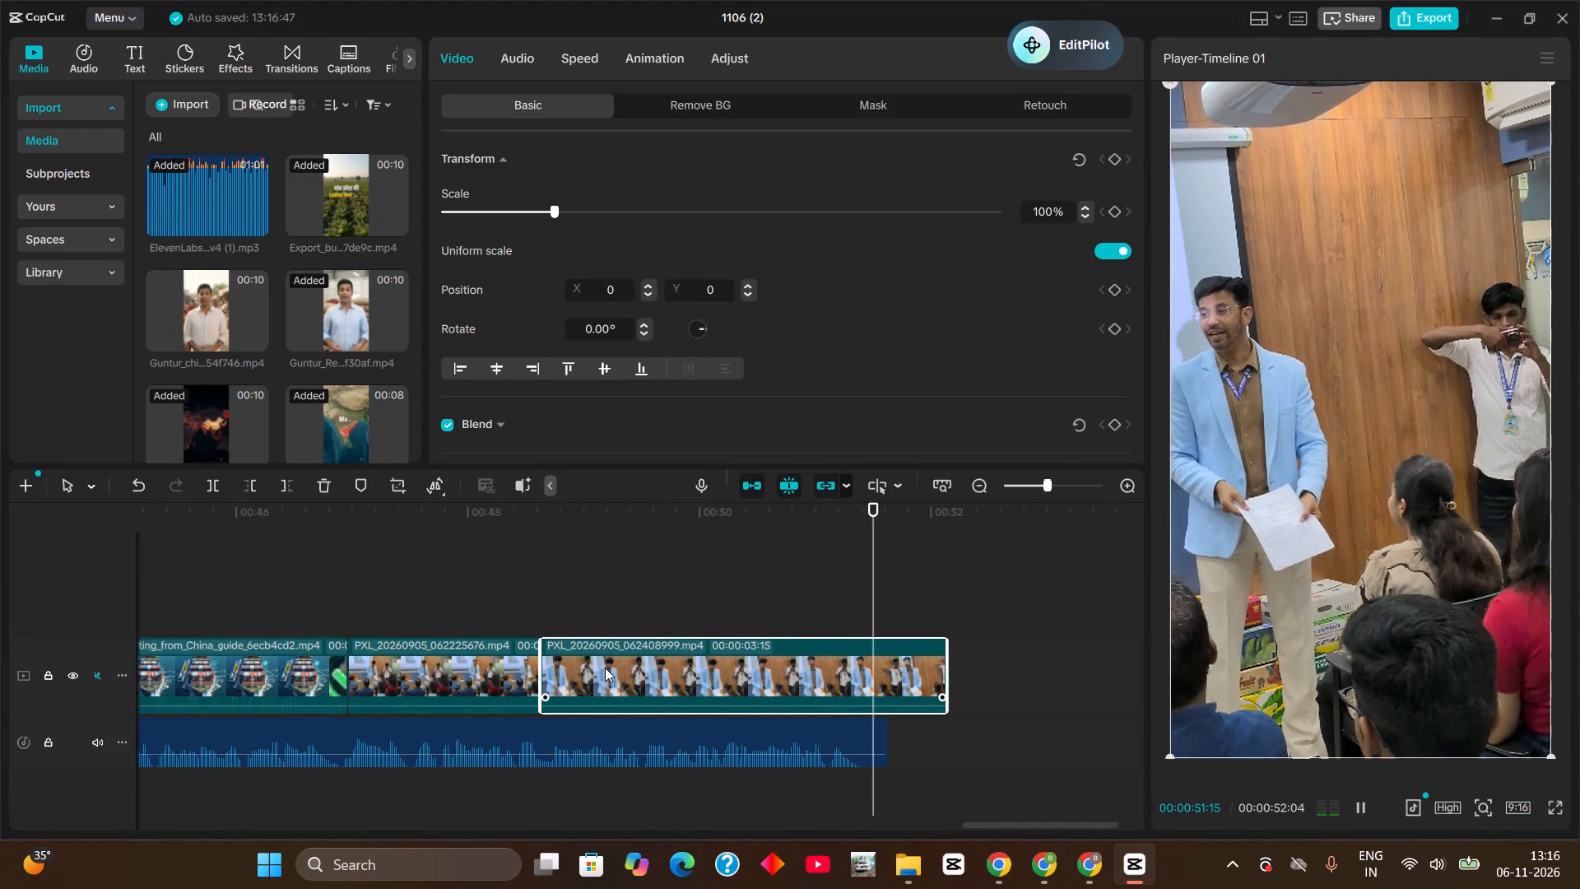
{"action": "key", "text": "space"}
{"action": "left_click", "coordinate": [882, 677]}
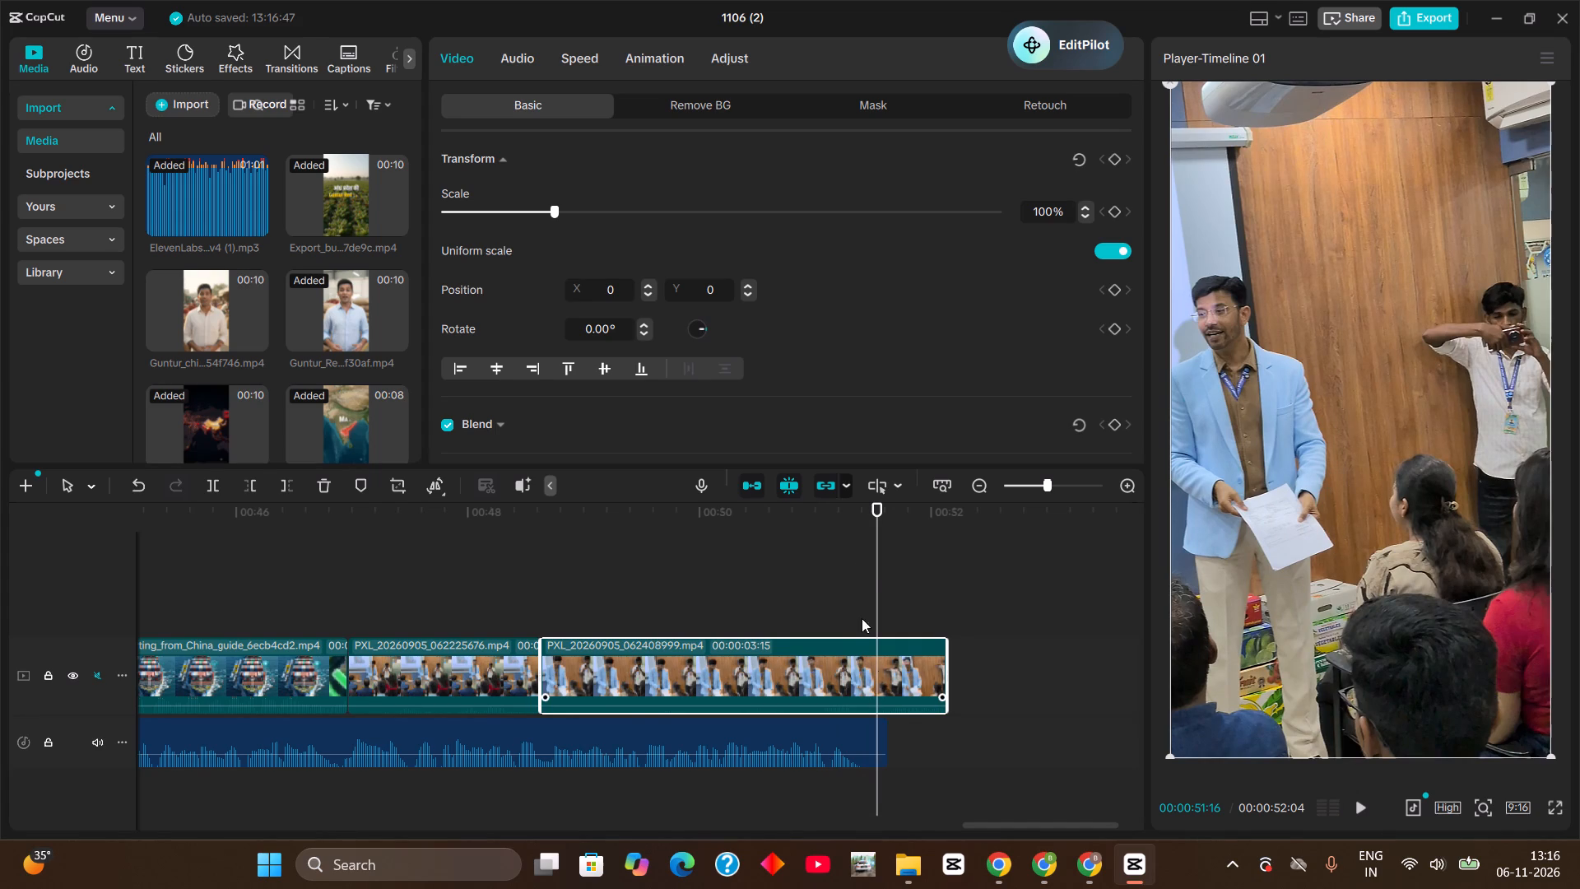
{"action": "left_click_drag", "start_coordinate": [874, 561], "coordinate": [863, 573]}
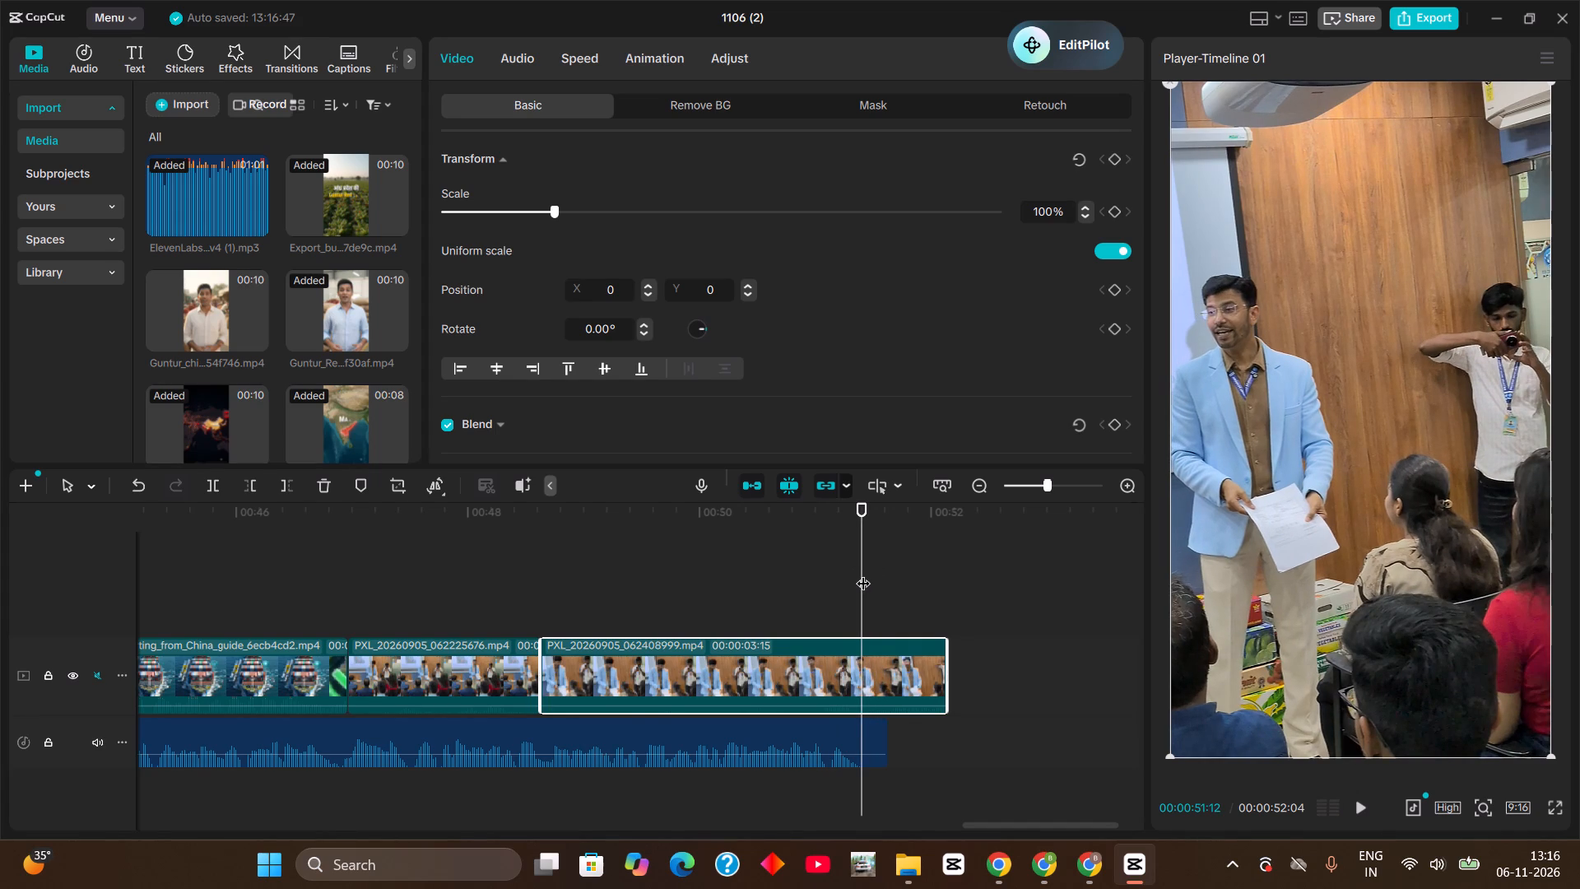
{"action": "key", "text": "ctrl+b"}
{"action": "key", "text": "BackSpace"}
Split the voiceover at 00:00:51:12, level with the end of the video, and delete its silent tail.
{"action": "left_click", "coordinate": [859, 760]}
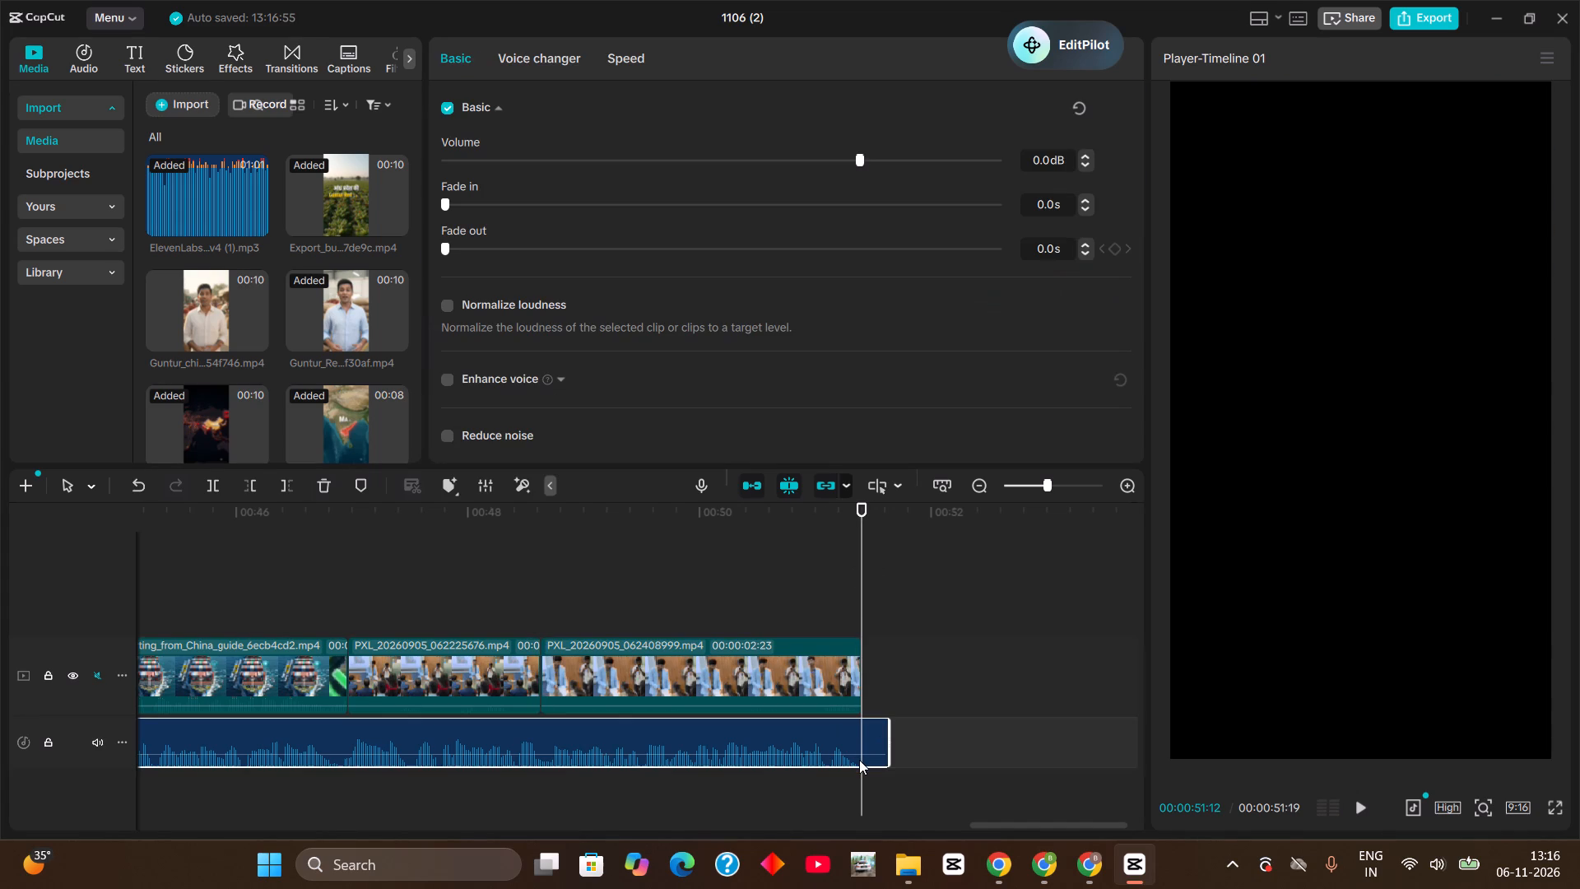
{"action": "key", "text": "ctrl+b"}
{"action": "key", "text": "BackSpace"}
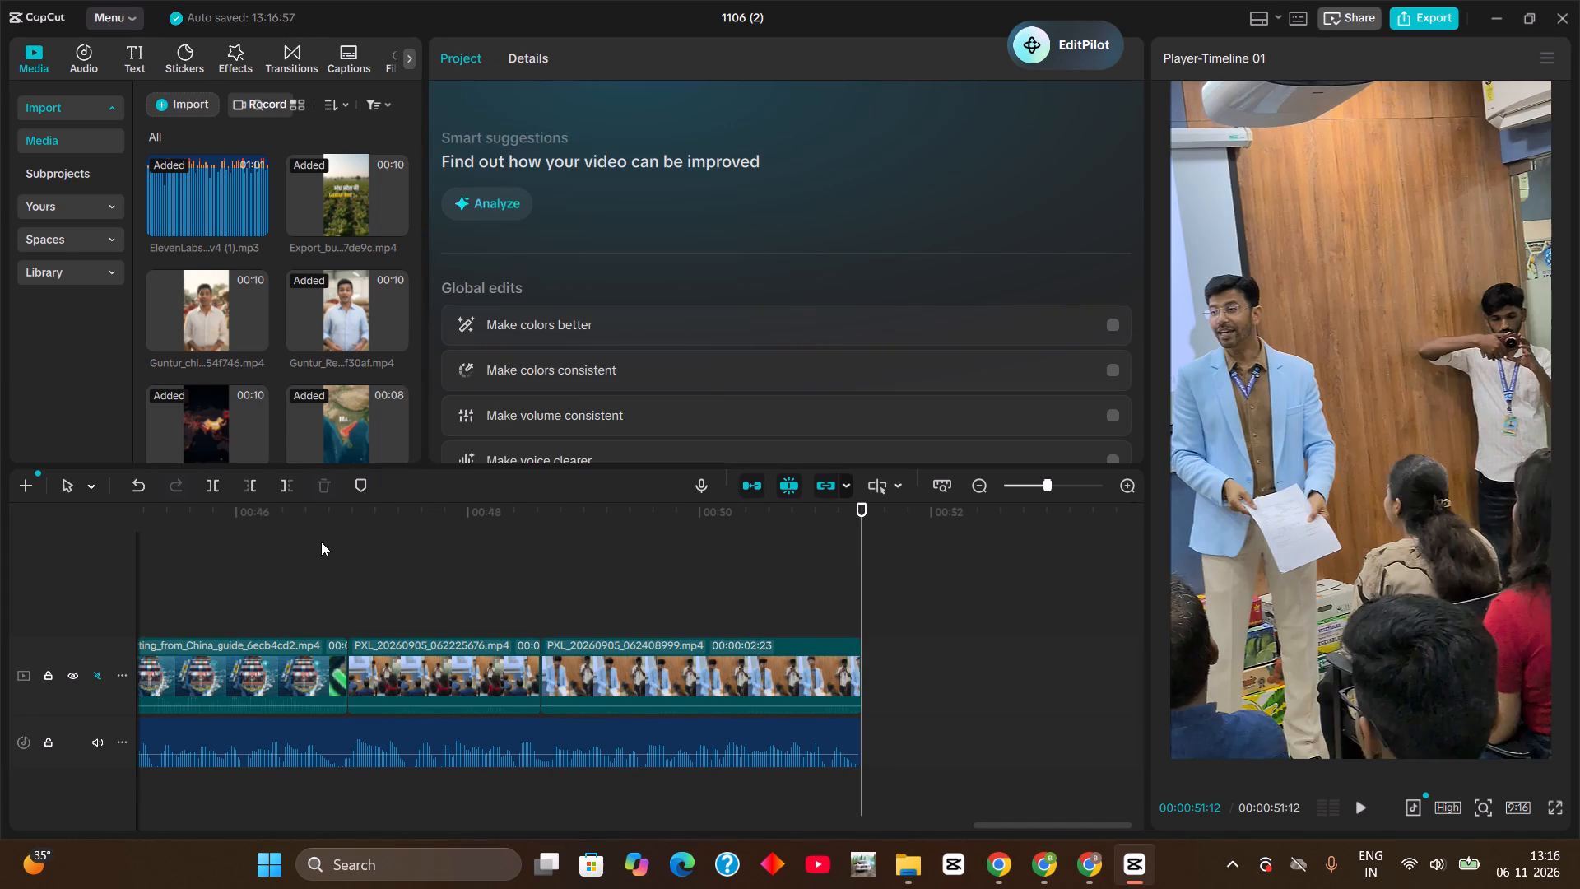
Play back the closing section from the end of the China clip through both seminar clips to check the cuts.
{"action": "left_click", "coordinate": [320, 529]}
{"action": "key", "text": "space"}
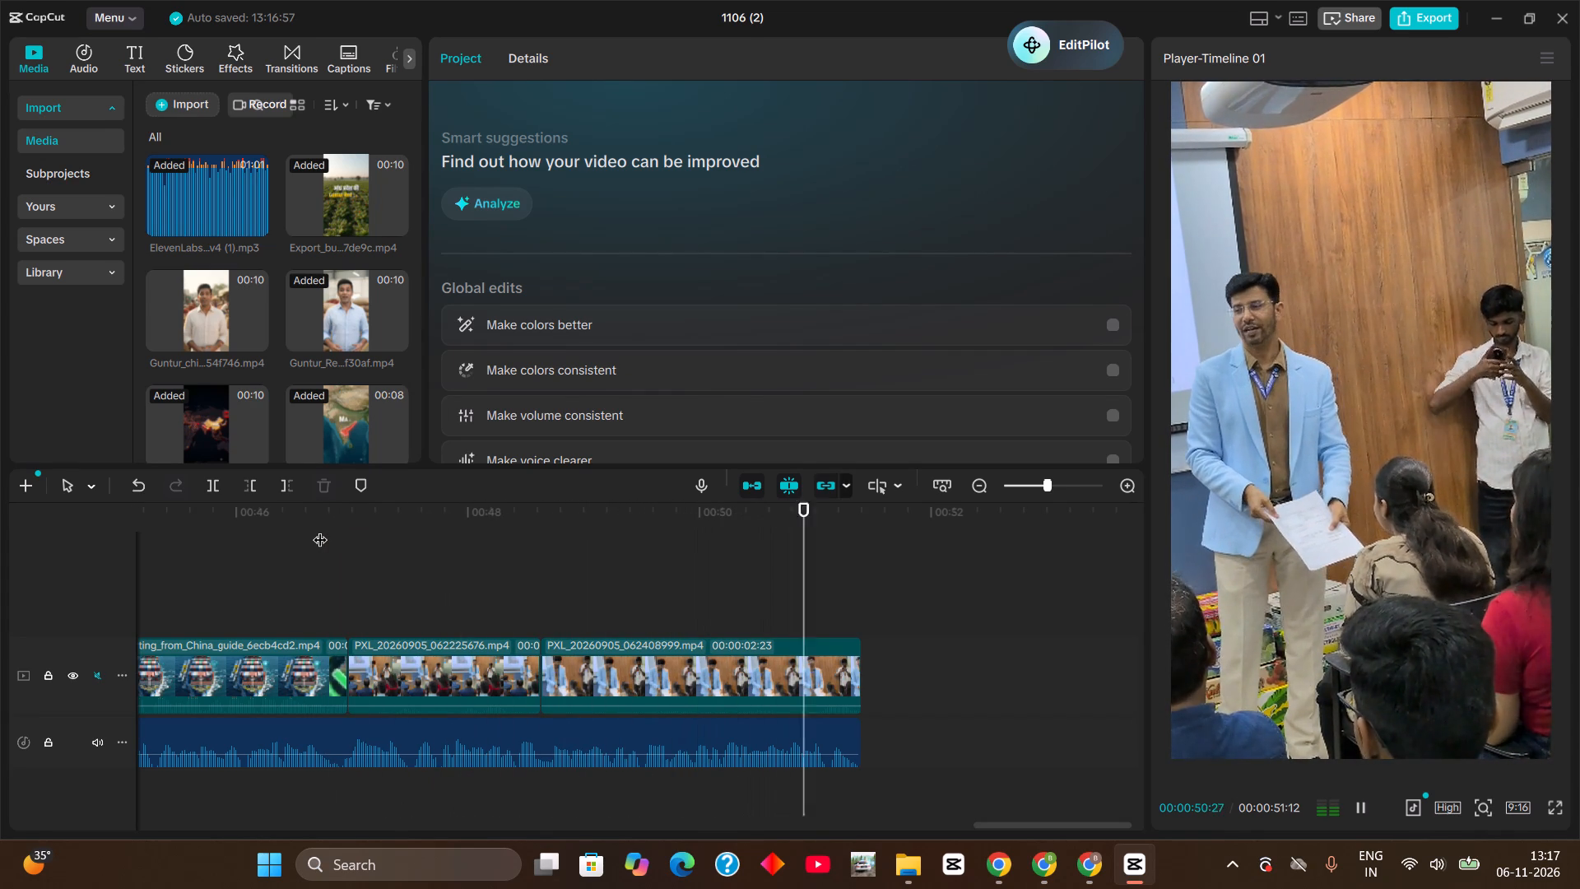
{"action": "key", "text": "space"}
{"action": "left_click_drag", "start_coordinate": [314, 533], "coordinate": [390, 541]}
{"action": "left_click_drag", "start_coordinate": [393, 540], "coordinate": [403, 539]}
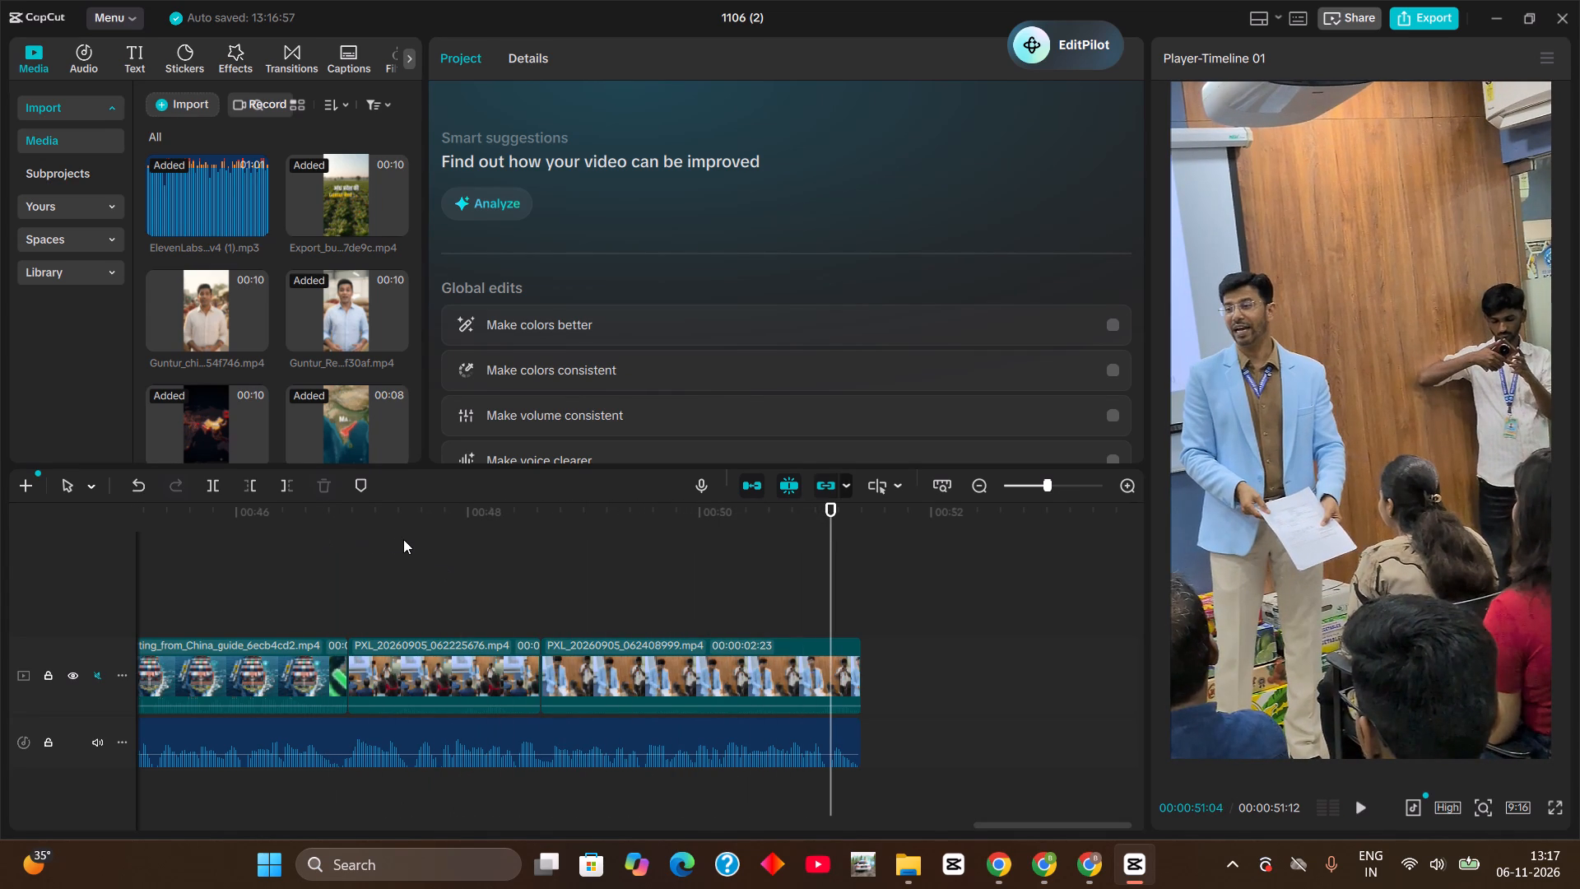
{"action": "left_click_drag", "start_coordinate": [403, 539], "coordinate": [439, 550]}
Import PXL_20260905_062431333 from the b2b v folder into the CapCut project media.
{"action": "left_click", "coordinate": [914, 876]}
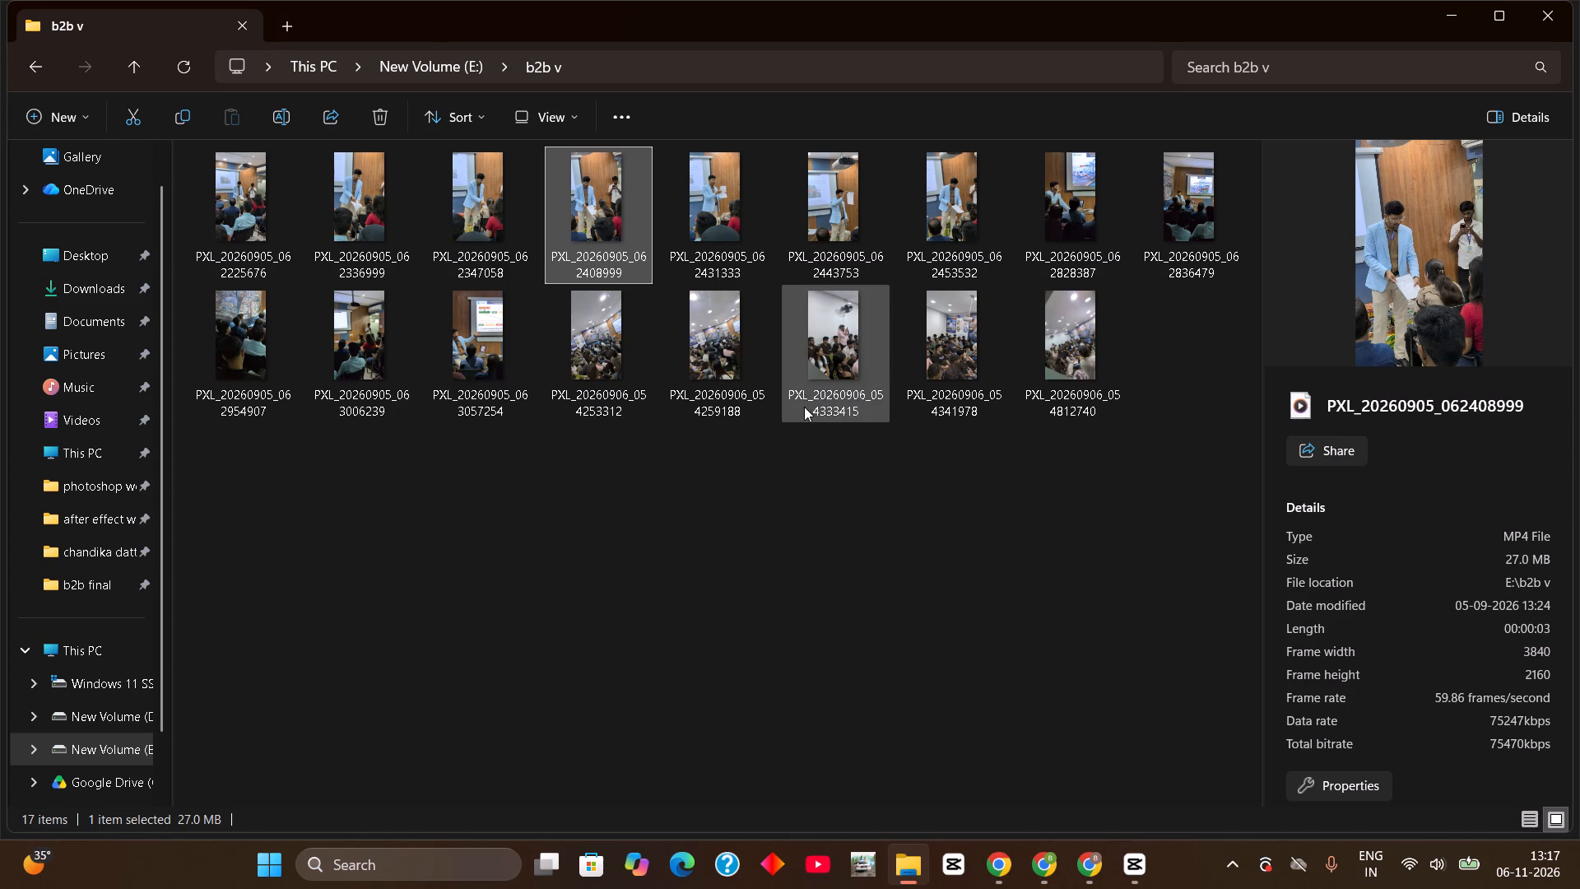
{"action": "left_click_drag", "start_coordinate": [709, 190], "coordinate": [1136, 875]}
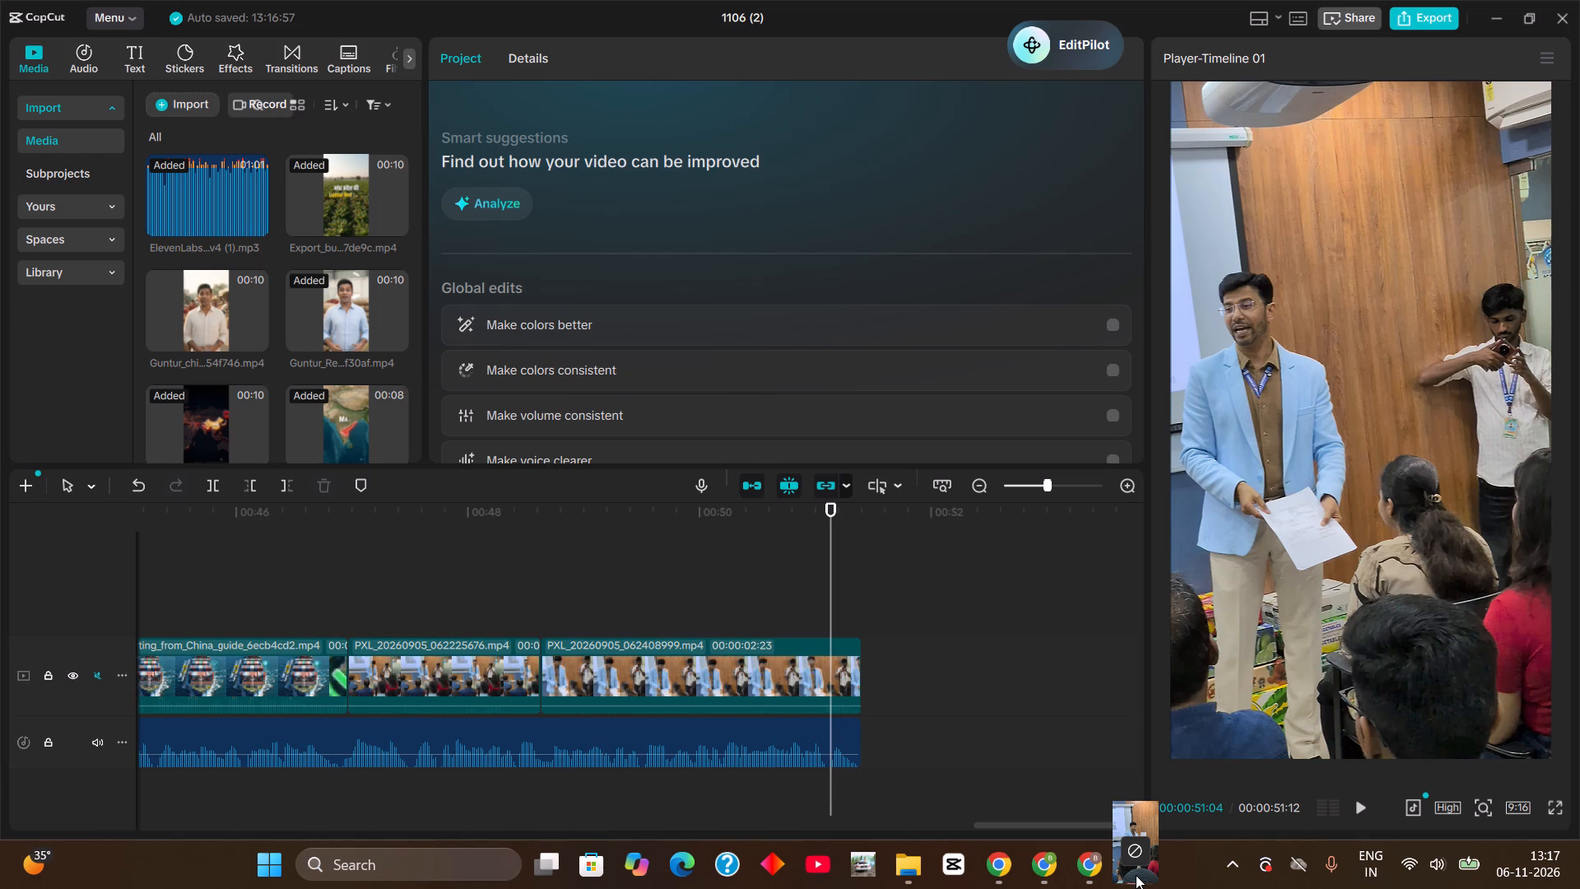
{"action": "left_click_drag", "start_coordinate": [1136, 875], "coordinate": [283, 354]}
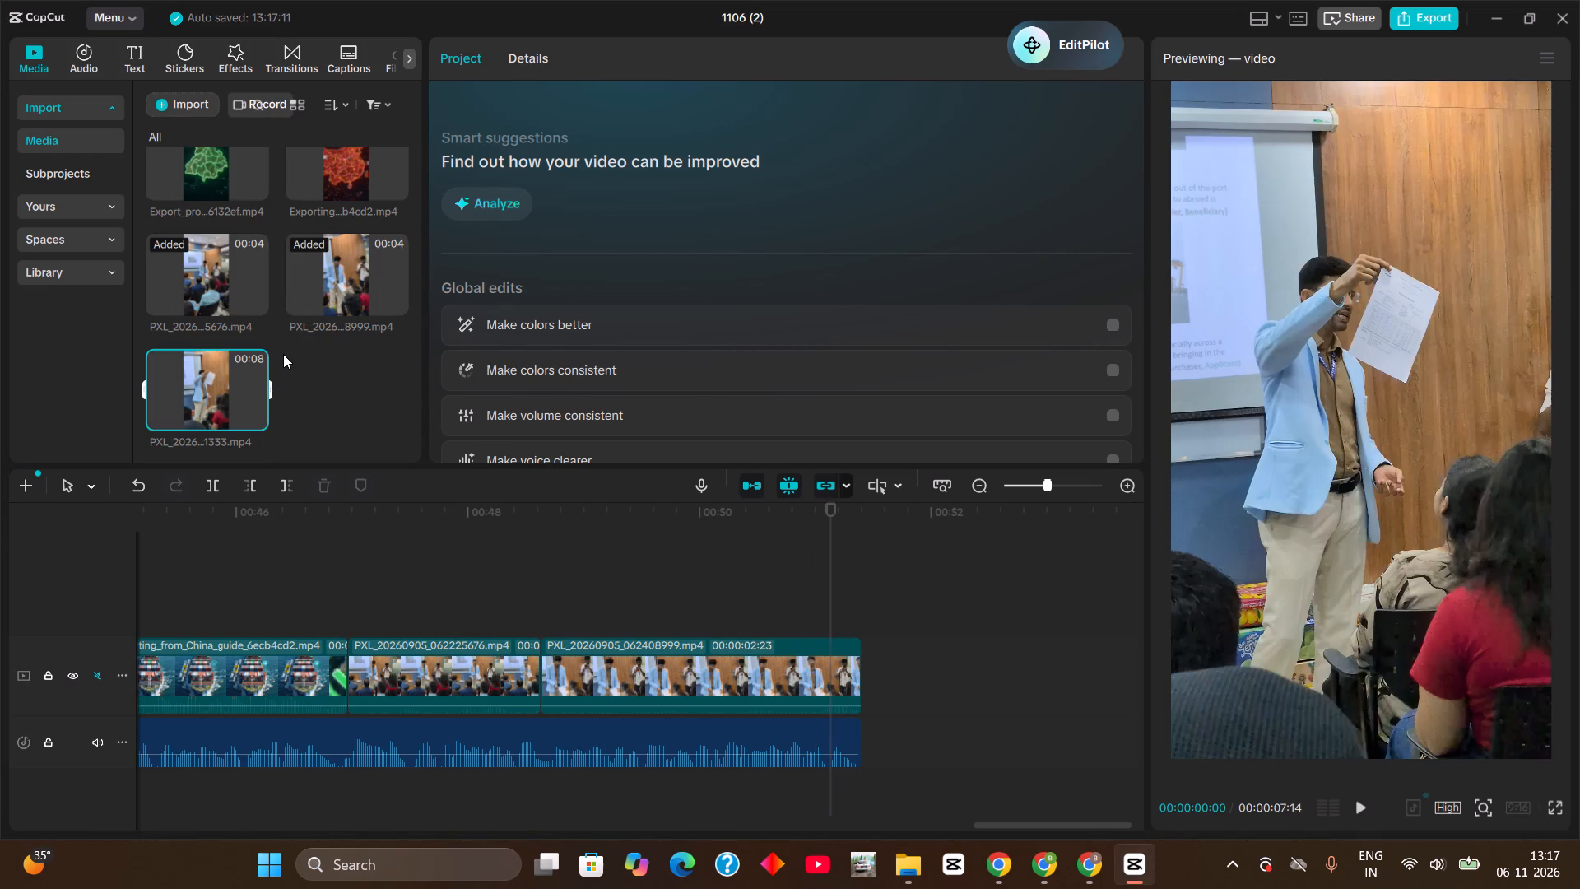
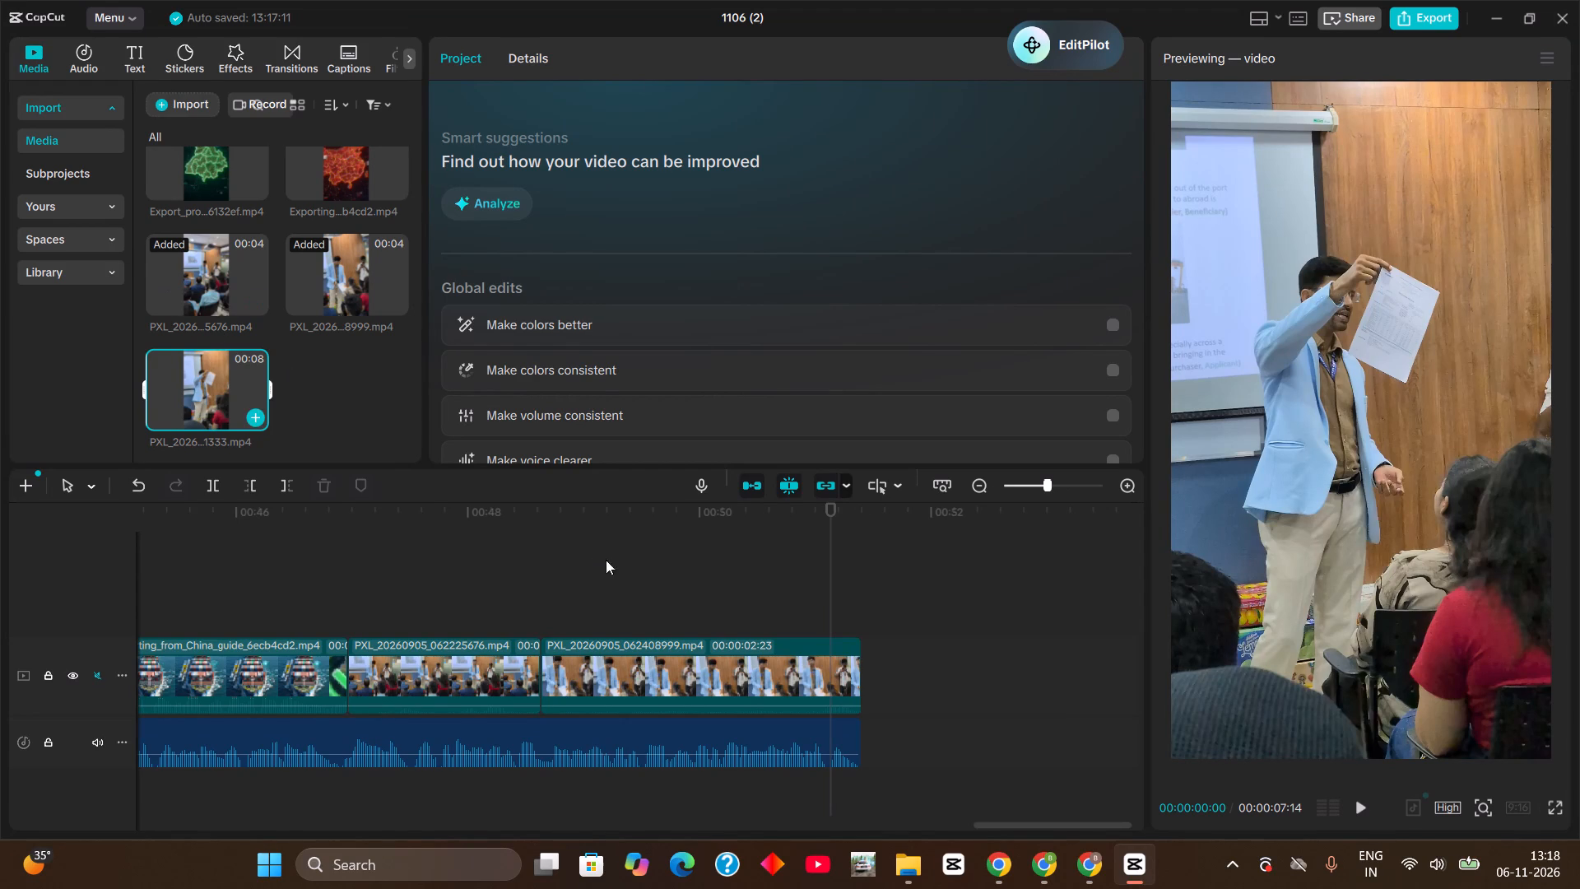
Add CTA-1 from the CTA folder in Downloads to a new track above the main video, starting at 00:00:51:12.
{"action": "left_click_drag", "start_coordinate": [843, 520], "coordinate": [876, 530]}
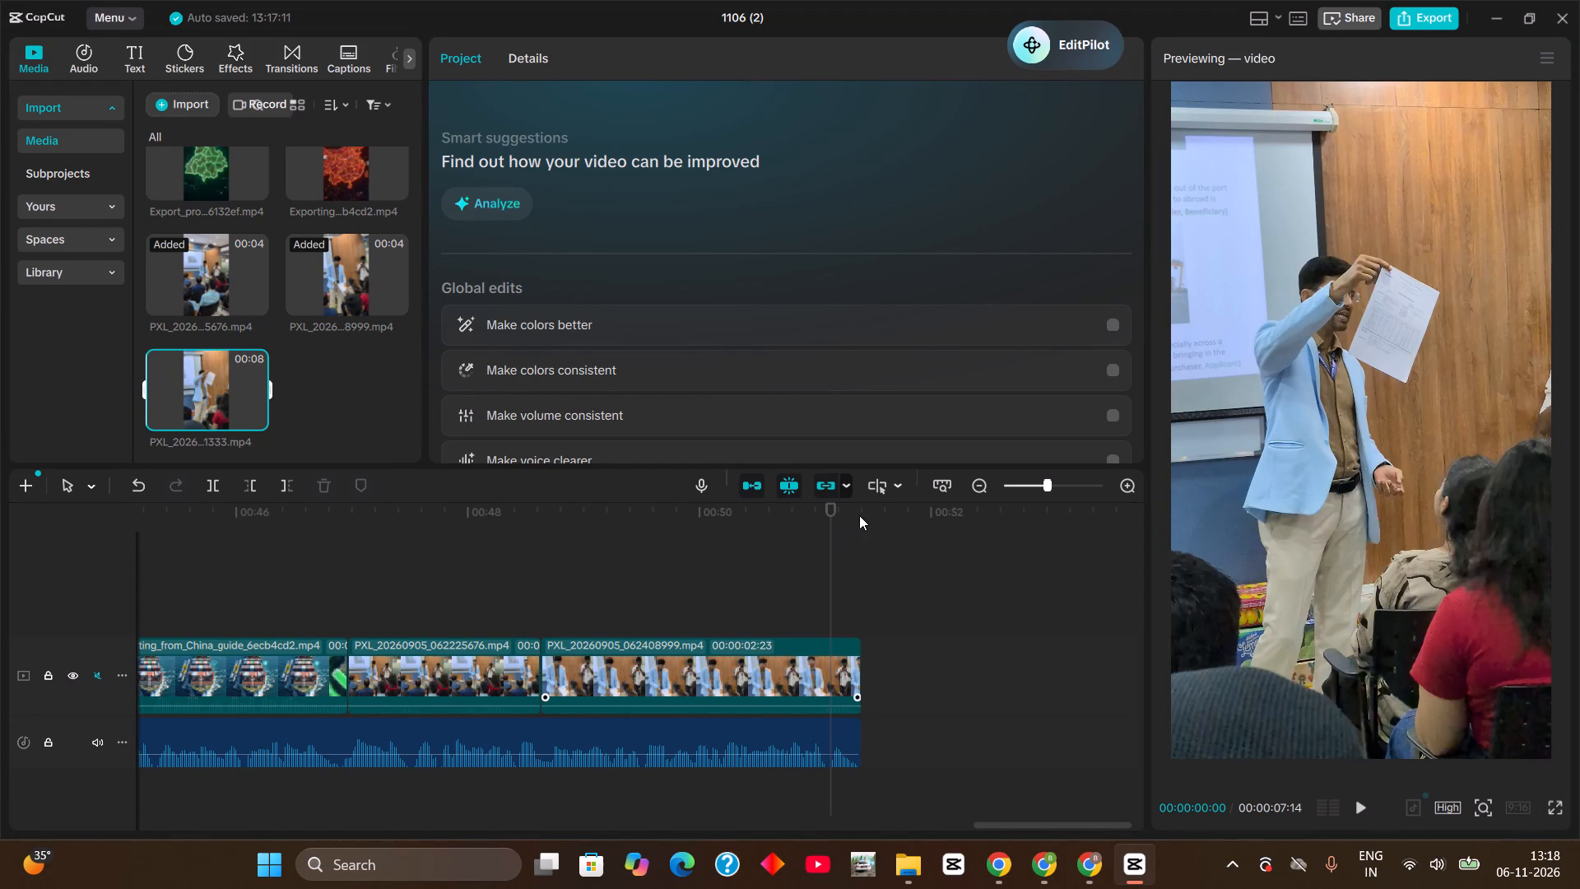
{"action": "left_click", "coordinate": [859, 515]}
{"action": "left_click", "coordinate": [865, 589]}
{"action": "left_click_drag", "start_coordinate": [871, 575], "coordinate": [884, 581]}
{"action": "left_click", "coordinate": [884, 581]}
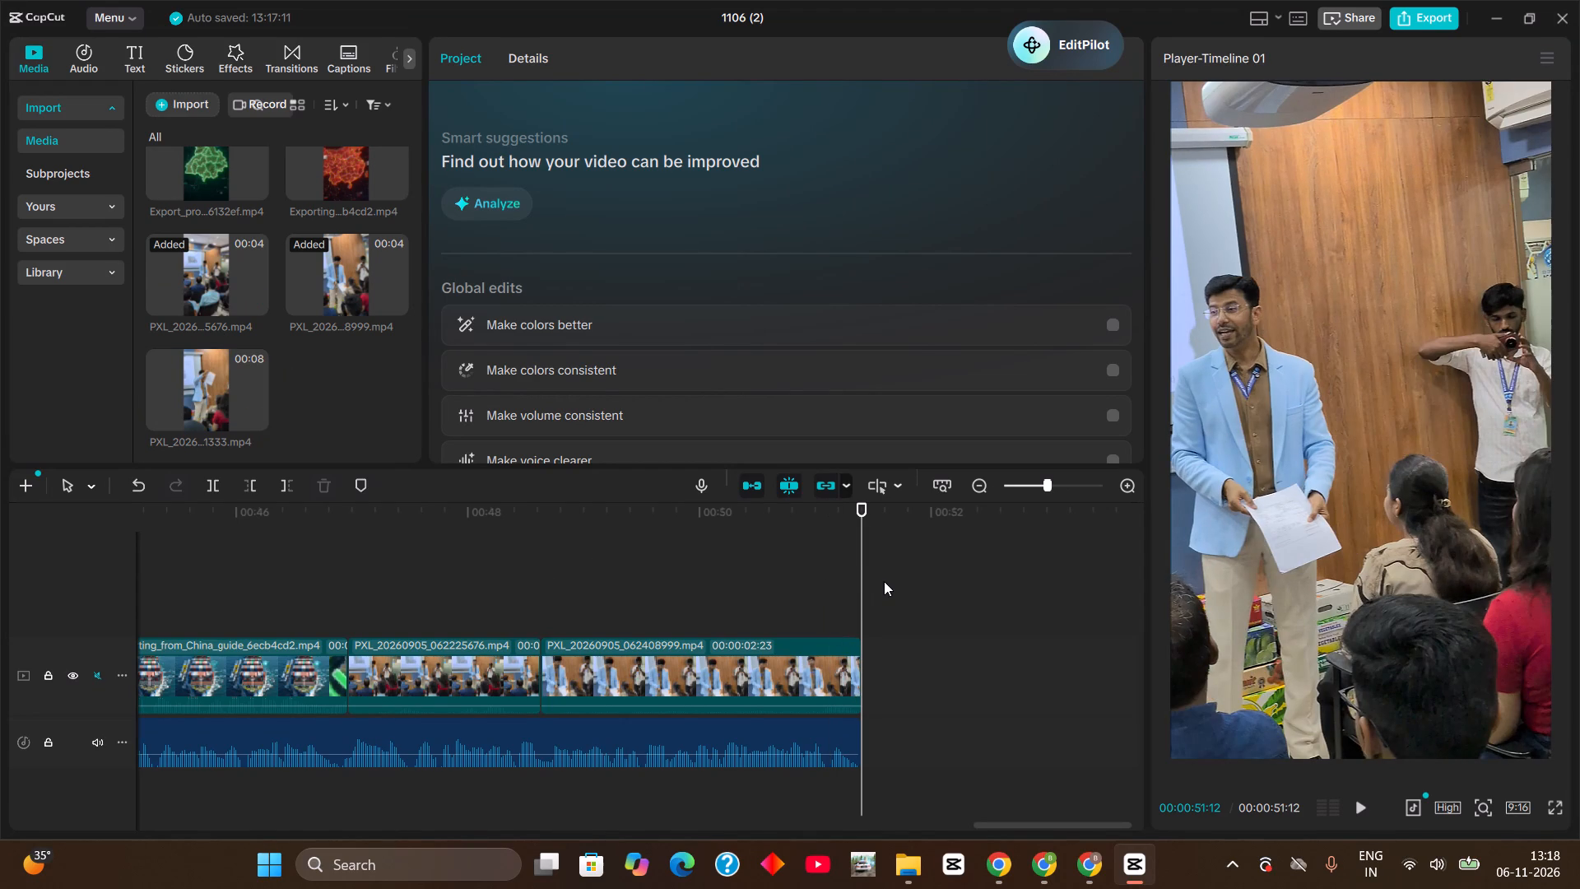
{"action": "left_click", "coordinate": [918, 874]}
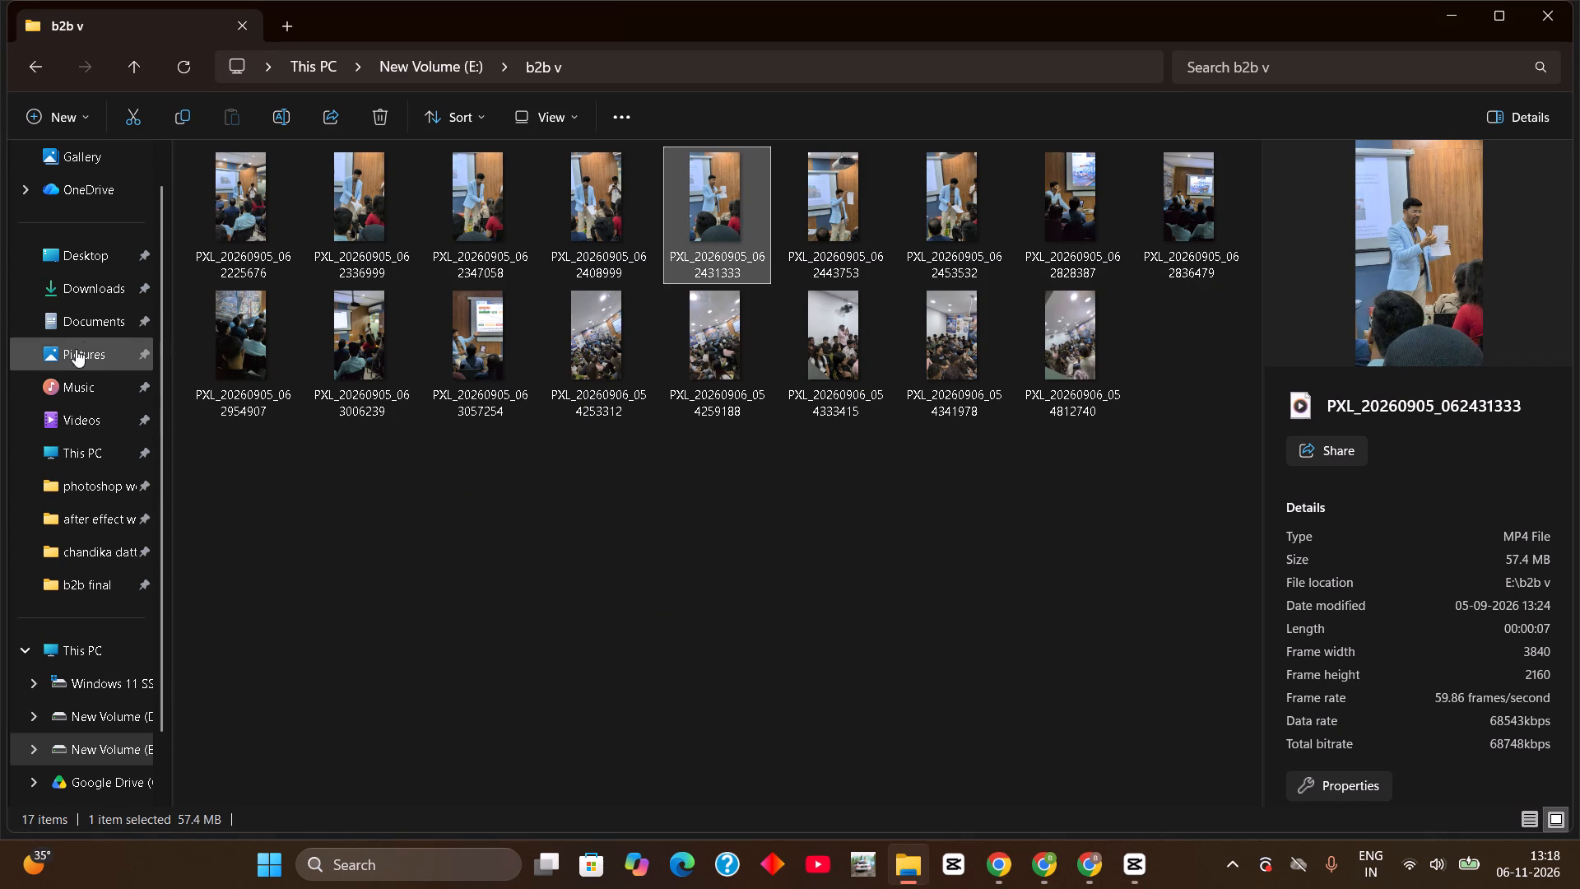
{"action": "double_click", "coordinate": [89, 300]}
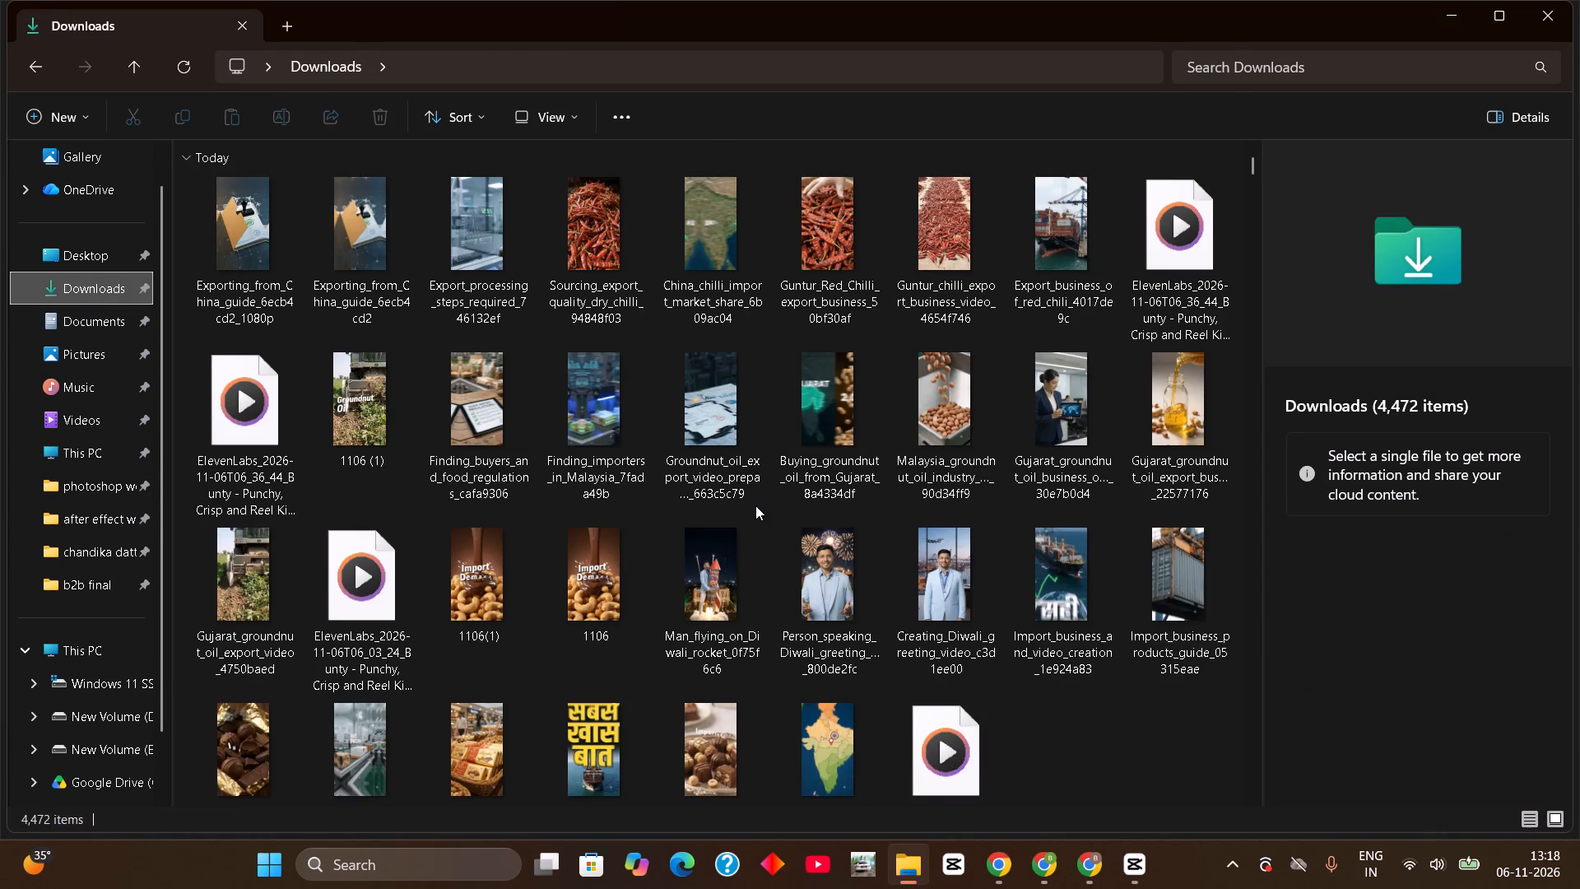
{"action": "scroll", "coordinate": [755, 505], "scroll_direction": "down", "scroll_amount": 5}
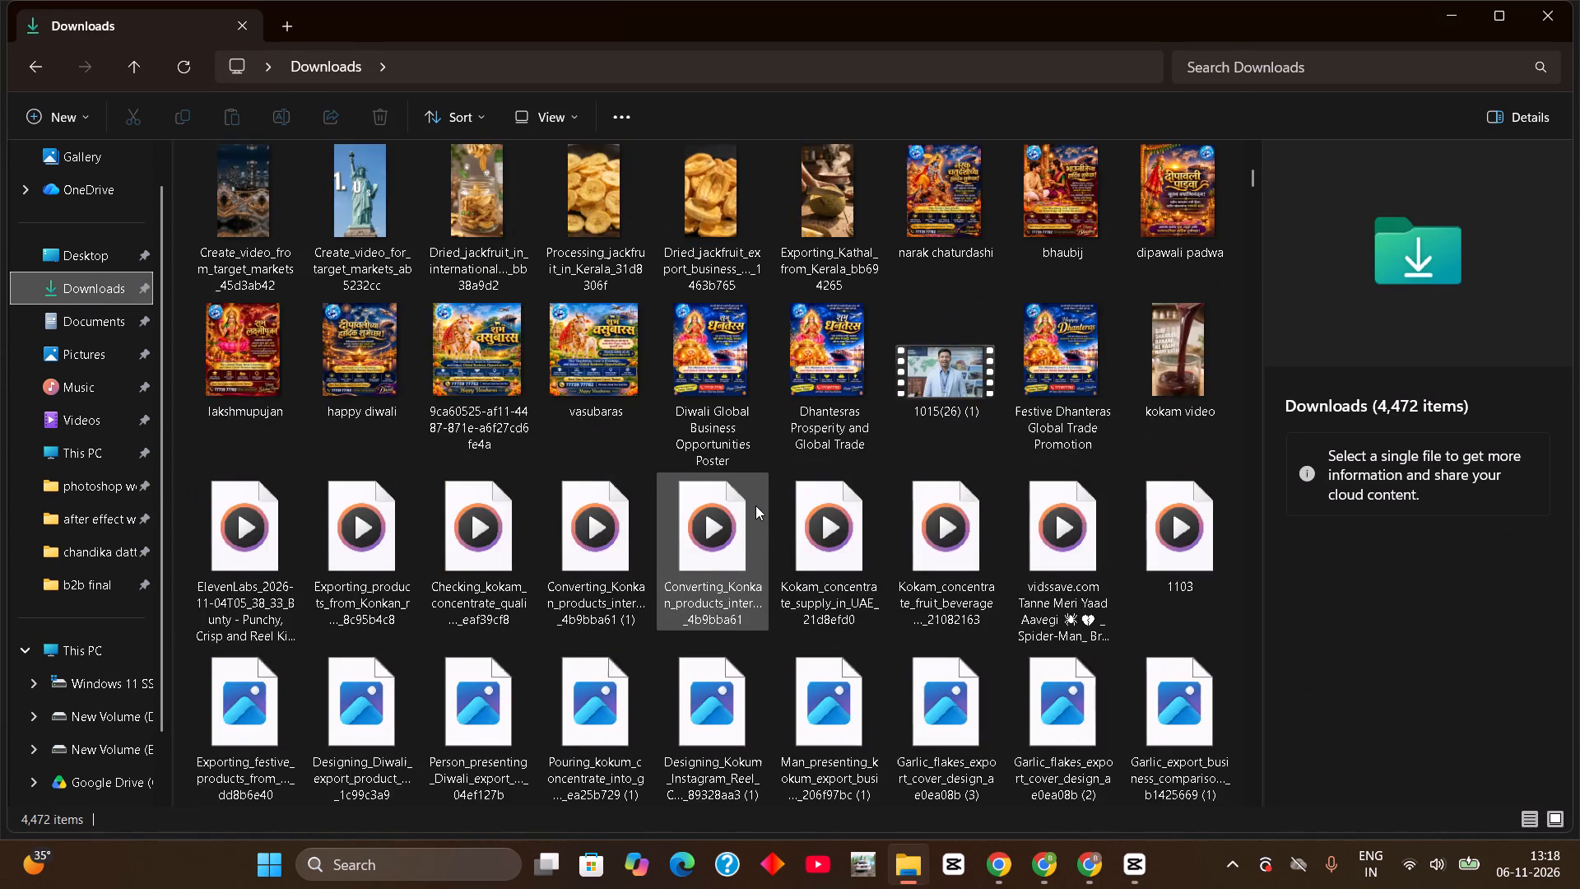
{"action": "scroll", "coordinate": [755, 505], "scroll_direction": "down", "scroll_amount": 2}
{"action": "scroll", "coordinate": [755, 505], "scroll_direction": "up", "scroll_amount": 7}
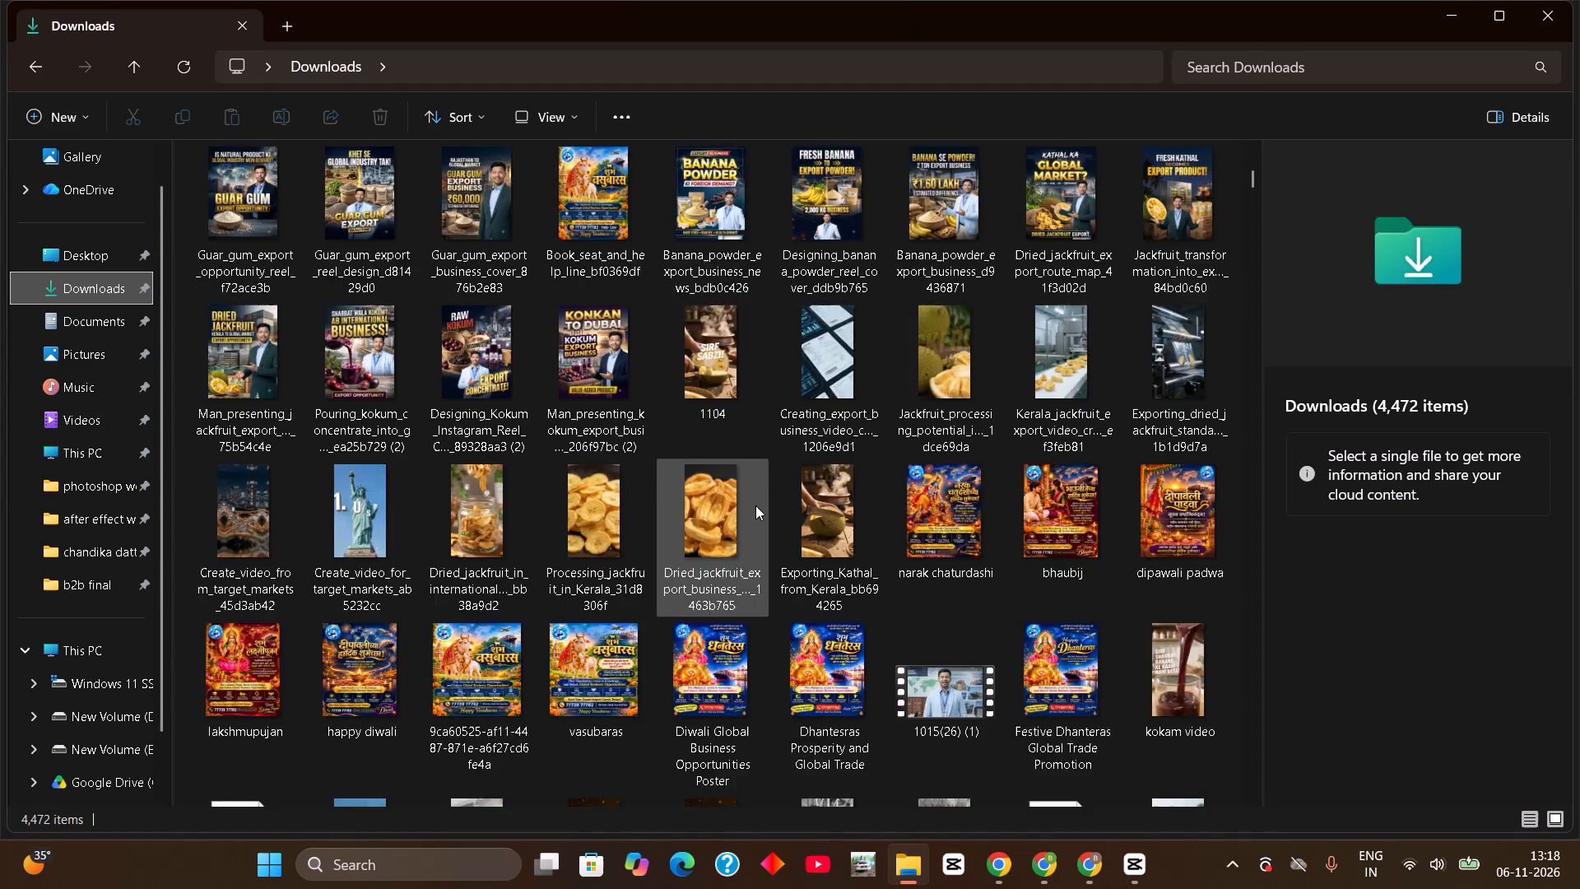
{"action": "scroll", "coordinate": [755, 505], "scroll_direction": "up", "scroll_amount": 9}
{"action": "scroll", "coordinate": [755, 505], "scroll_direction": "down", "scroll_amount": 5}
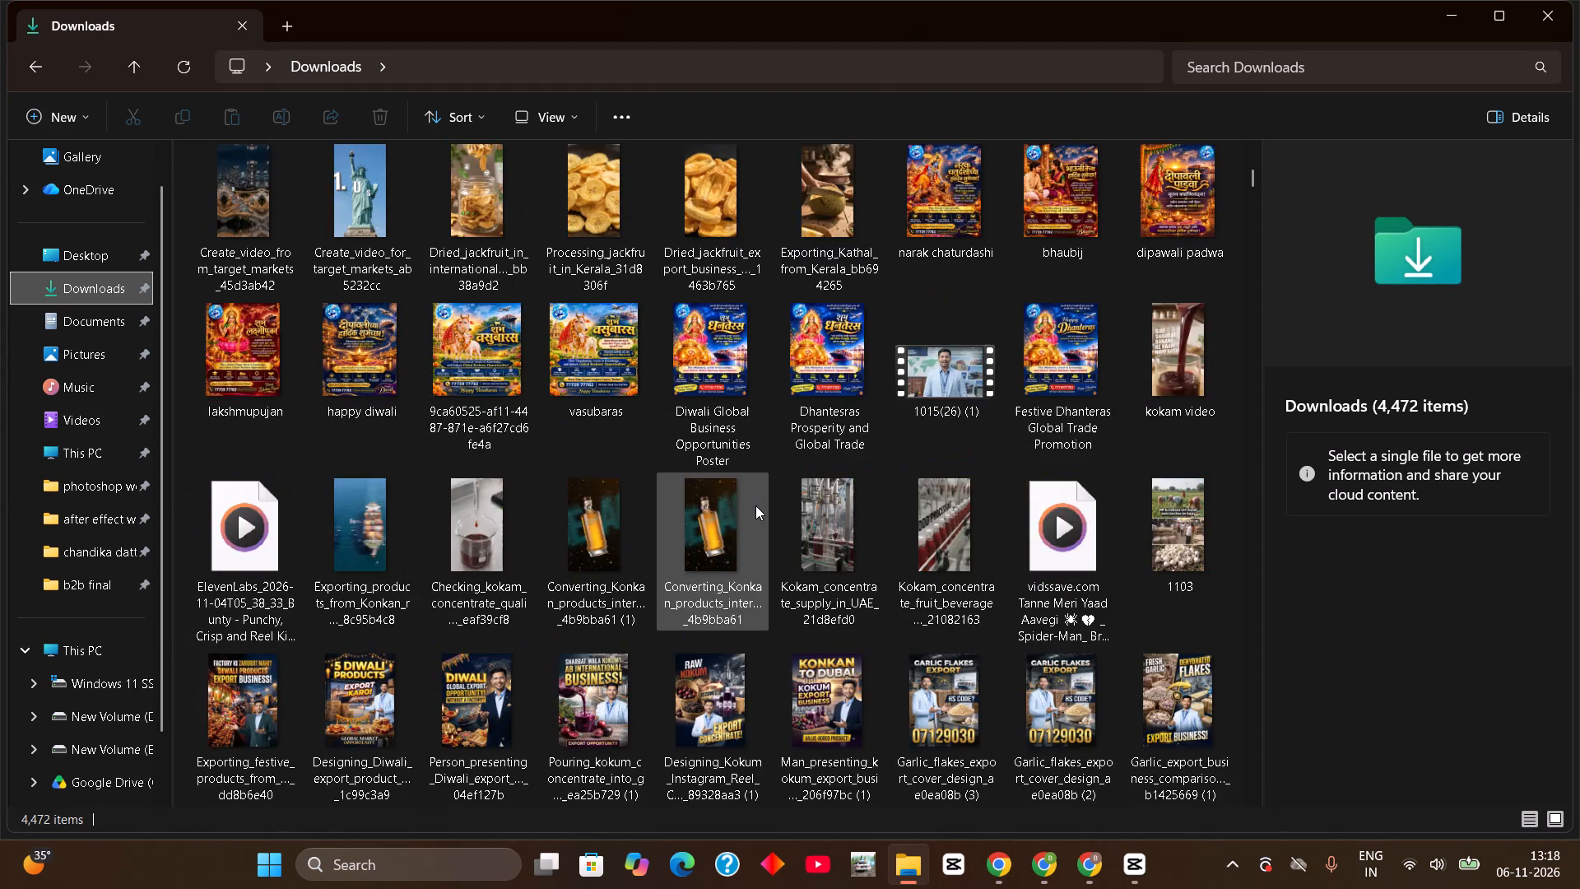
{"action": "scroll", "coordinate": [755, 505], "scroll_direction": "down", "scroll_amount": 3}
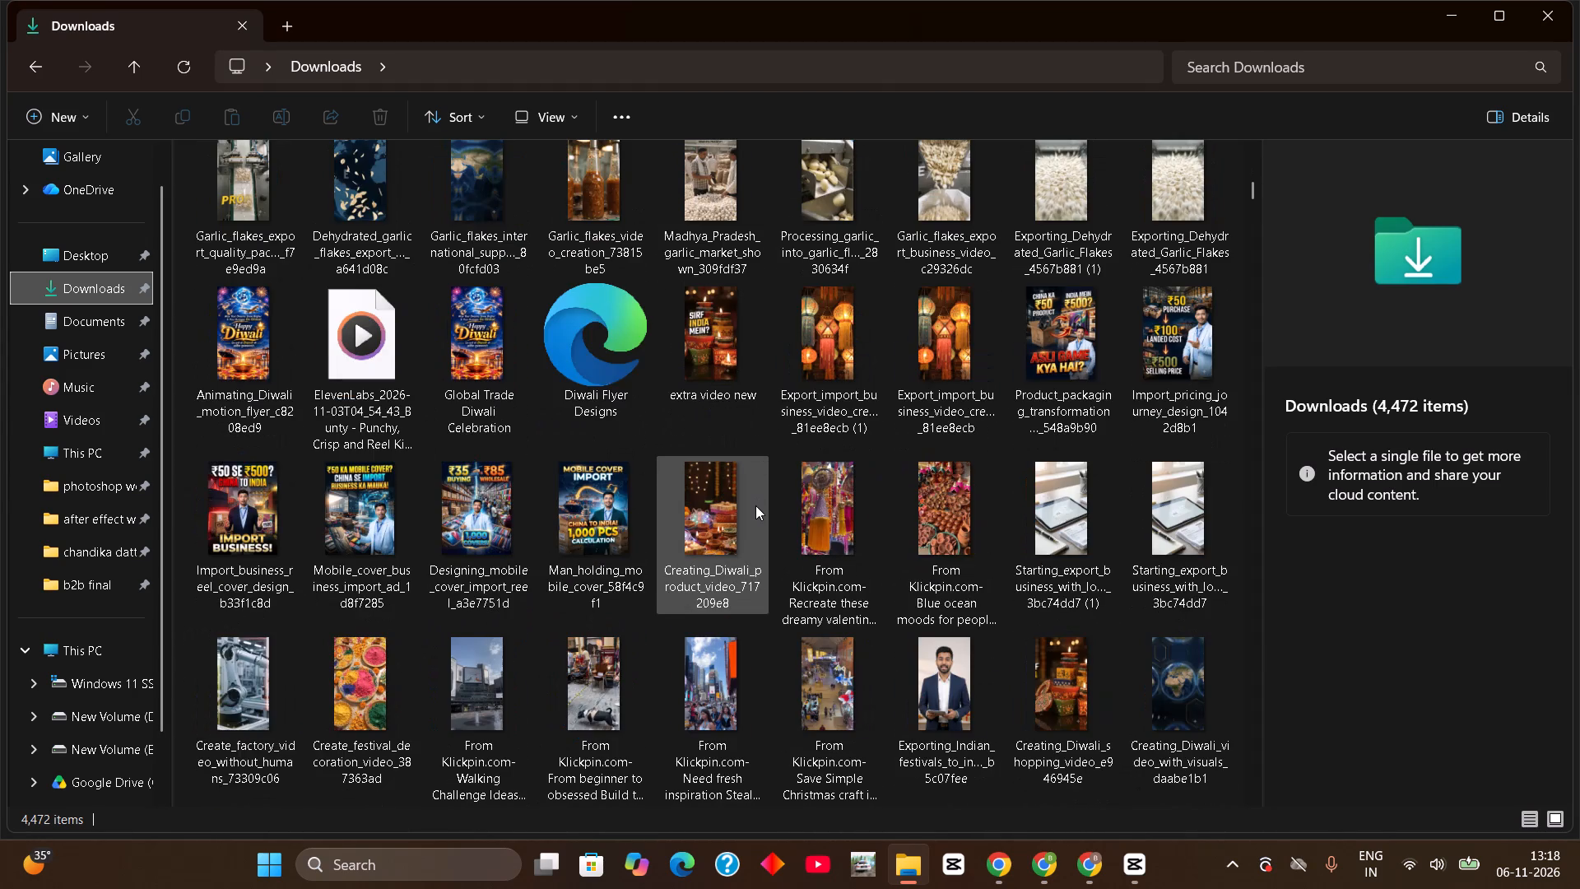
{"action": "scroll", "coordinate": [755, 505], "scroll_direction": "down", "scroll_amount": 1}
{"action": "double_click", "coordinate": [1203, 706]}
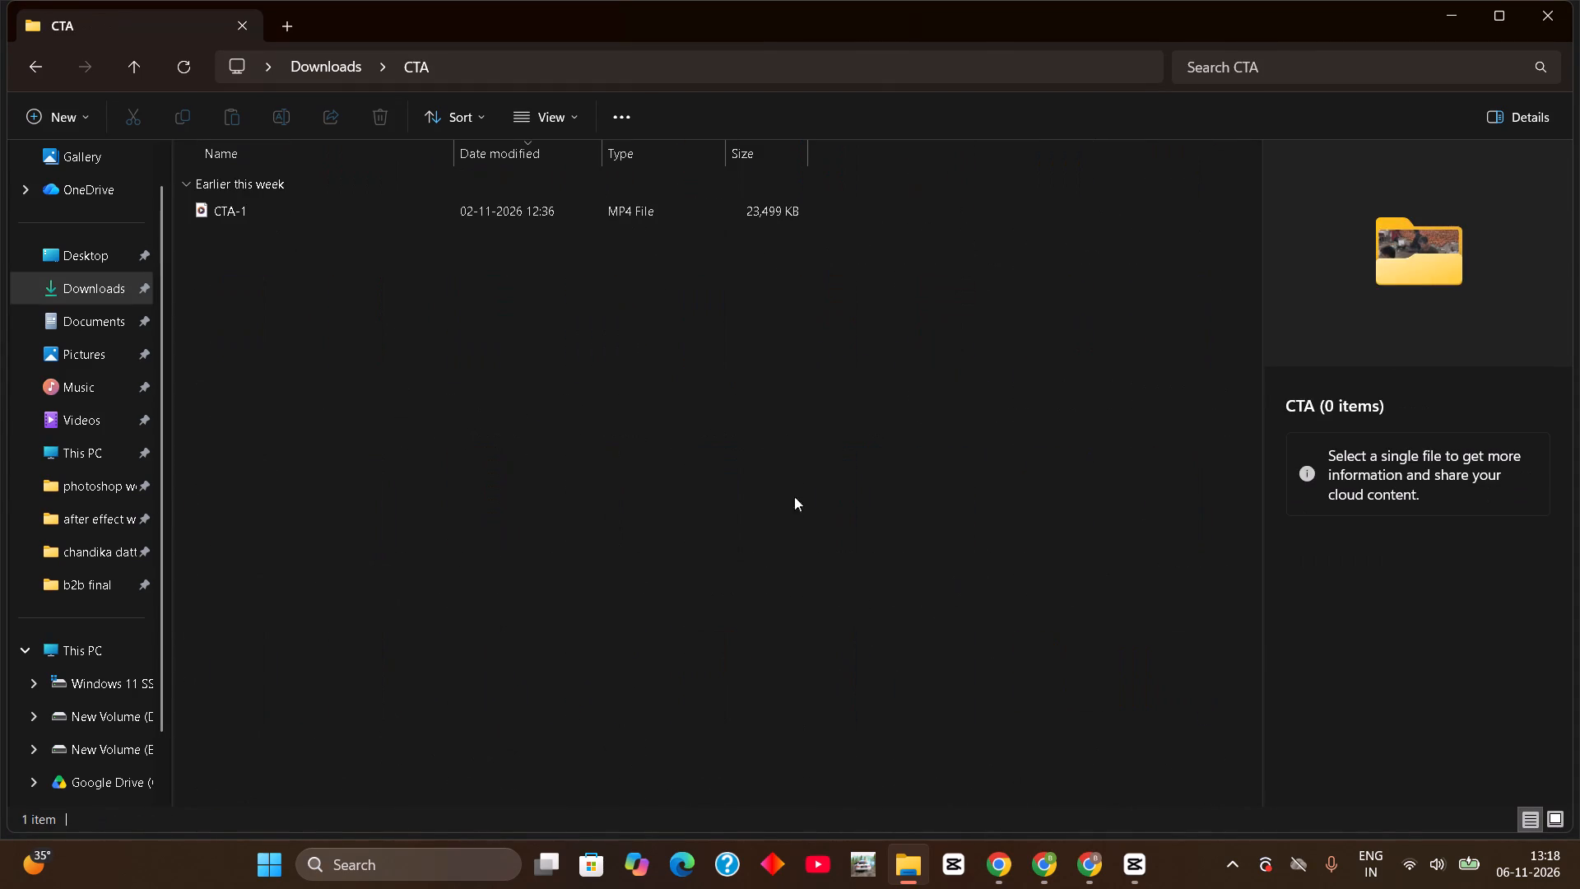
{"action": "left_click_drag", "start_coordinate": [223, 214], "coordinate": [1118, 822]}
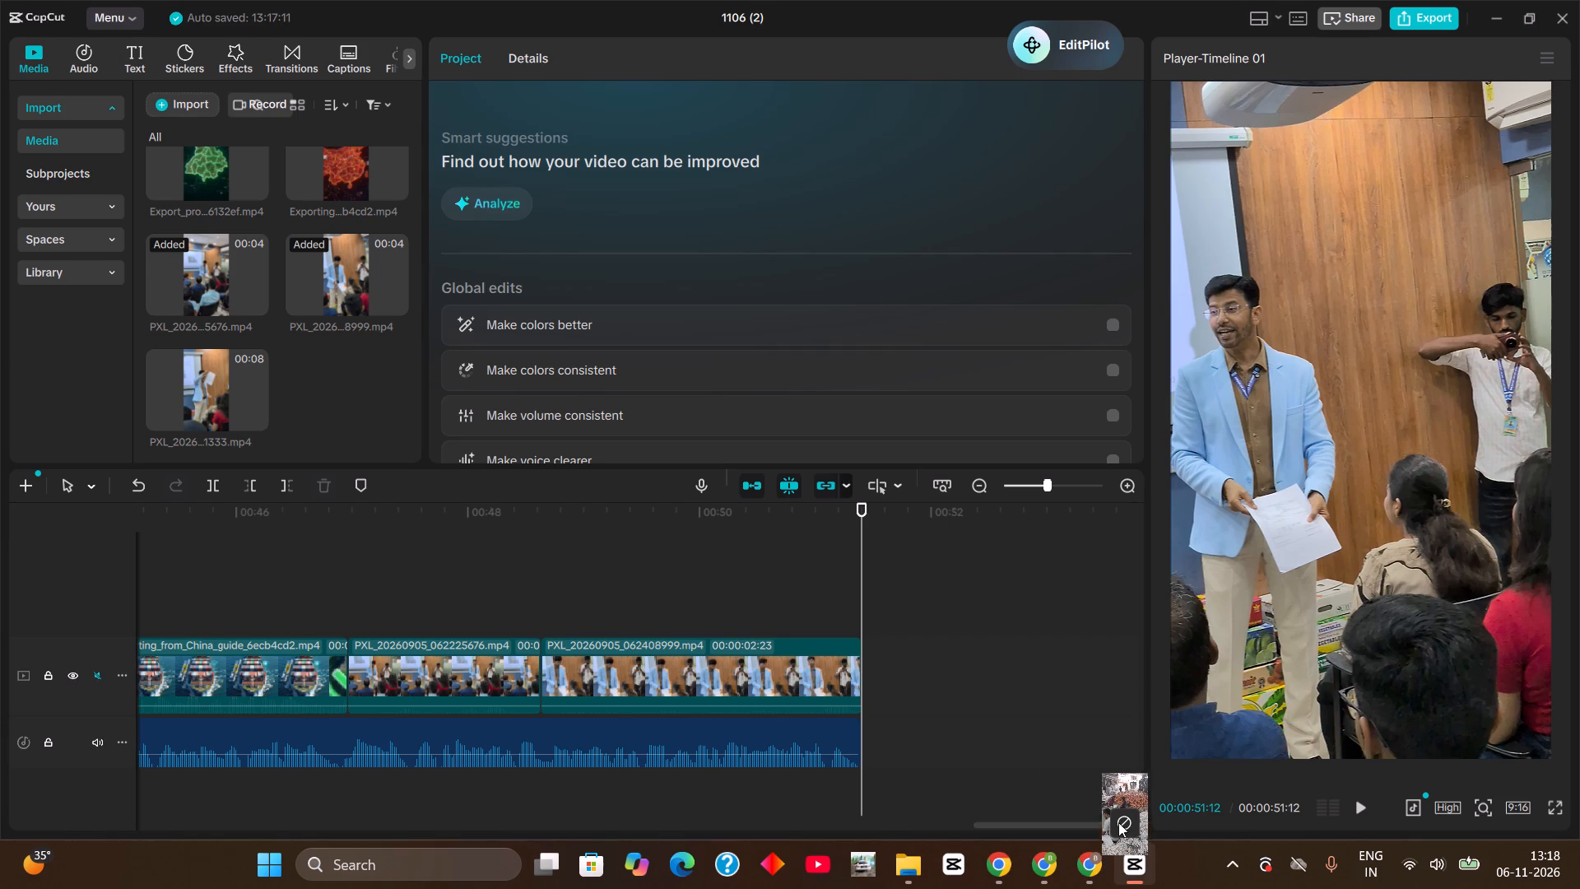
{"action": "left_click_drag", "start_coordinate": [1118, 822], "coordinate": [881, 596]}
Place four spaced copies of the My presets2 logo preset on the overlay track, from 00:00:07:13 up to just before the CTA clip.
{"action": "left_click_drag", "start_coordinate": [695, 514], "coordinate": [695, 514]}
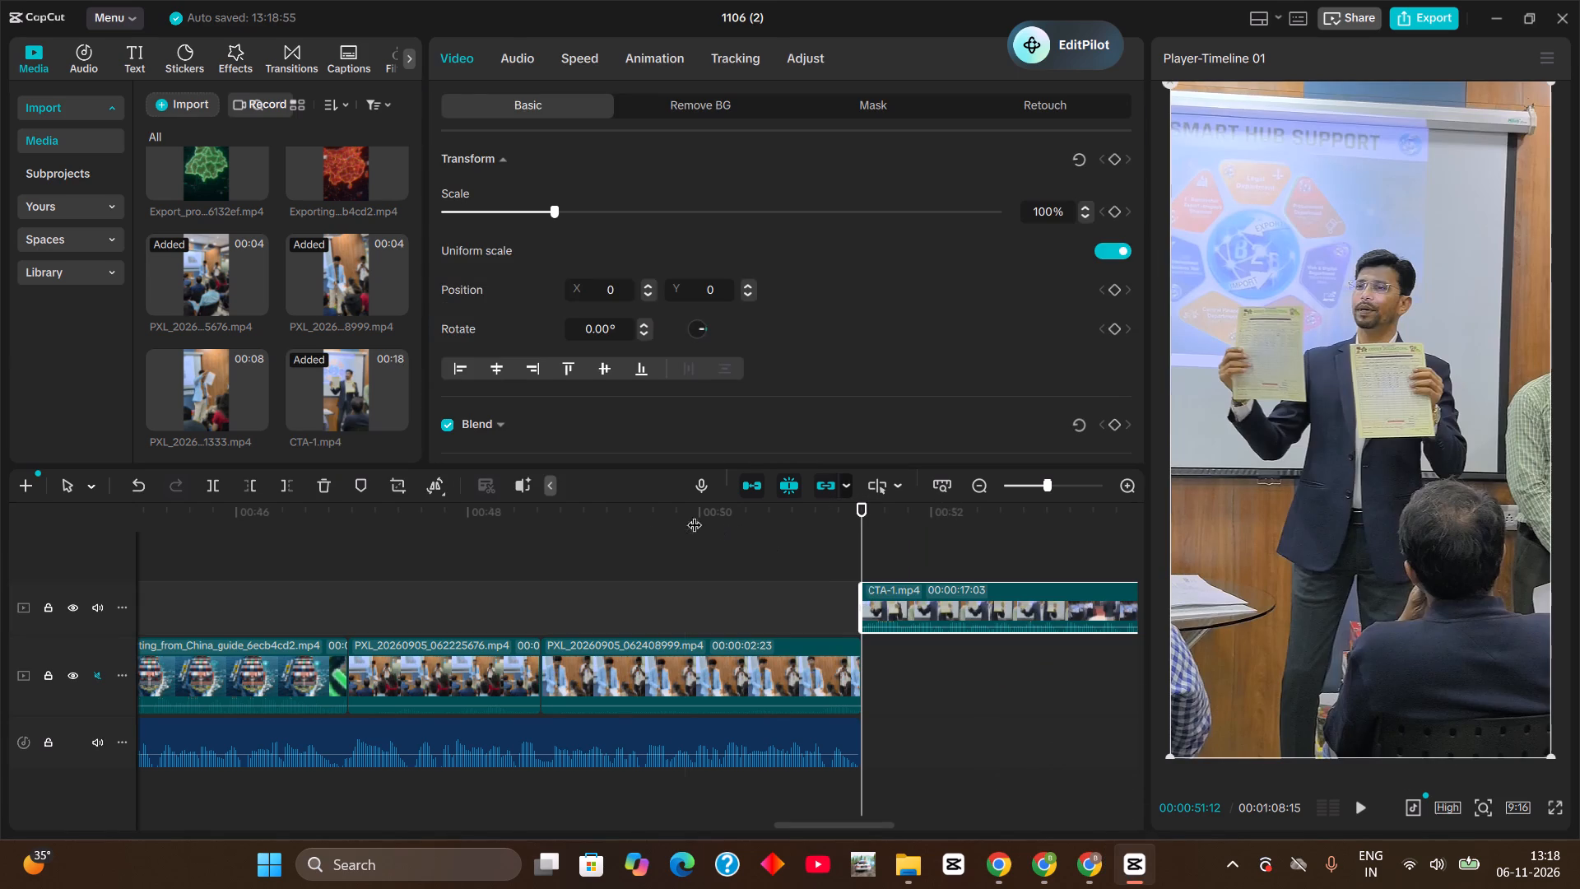
{"action": "left_click_drag", "start_coordinate": [695, 514], "coordinate": [0, 617]}
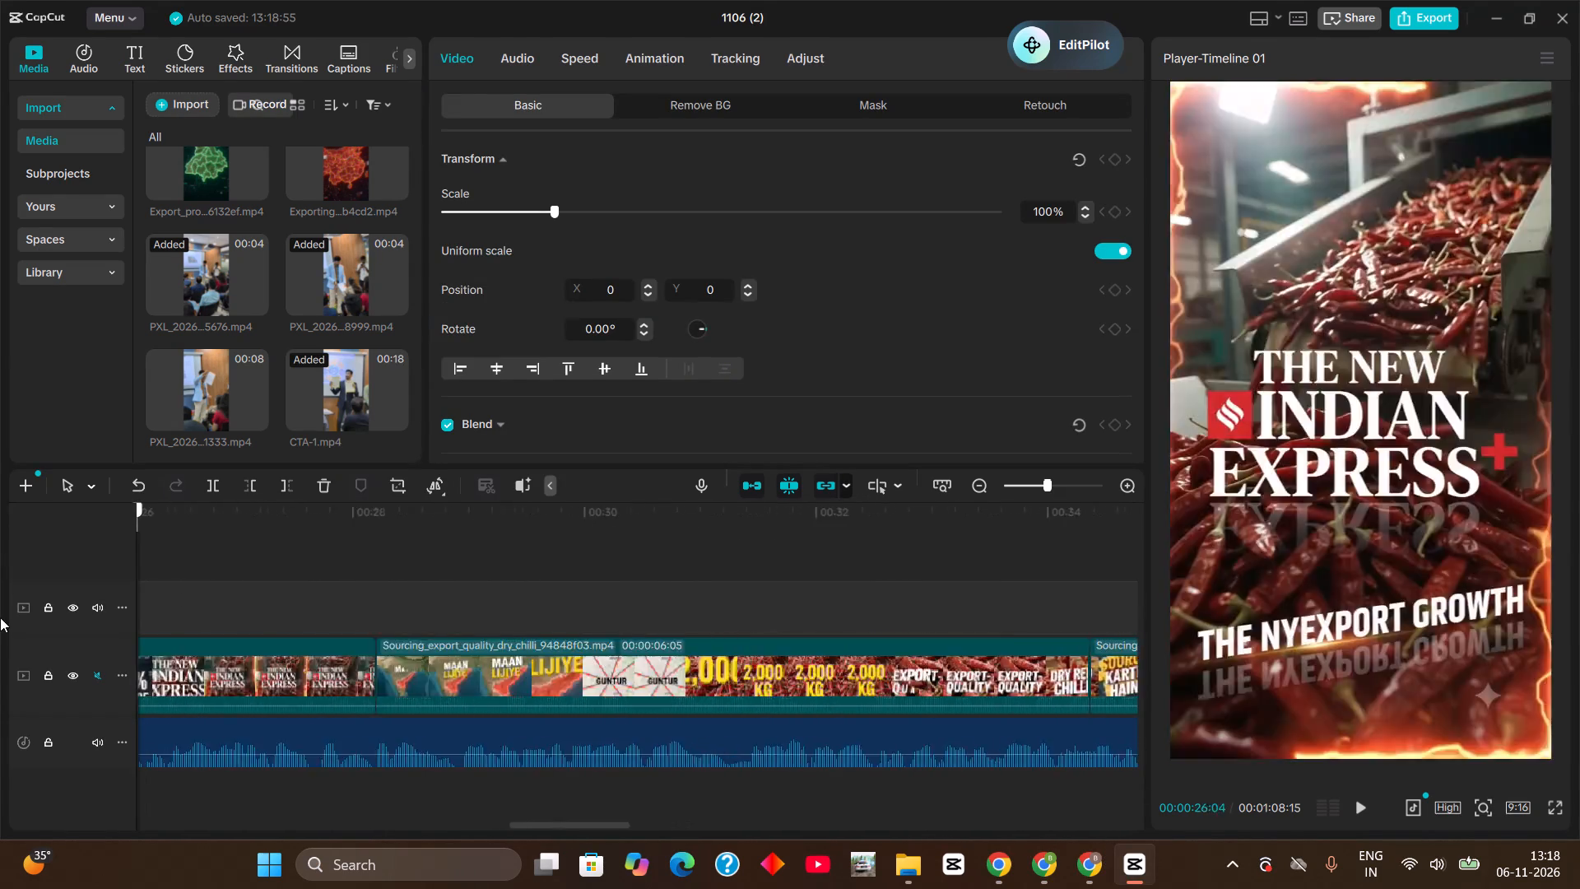
{"action": "left_click_drag", "start_coordinate": [0, 617], "coordinate": [0, 690]}
{"action": "left_click", "coordinate": [1022, 488]}
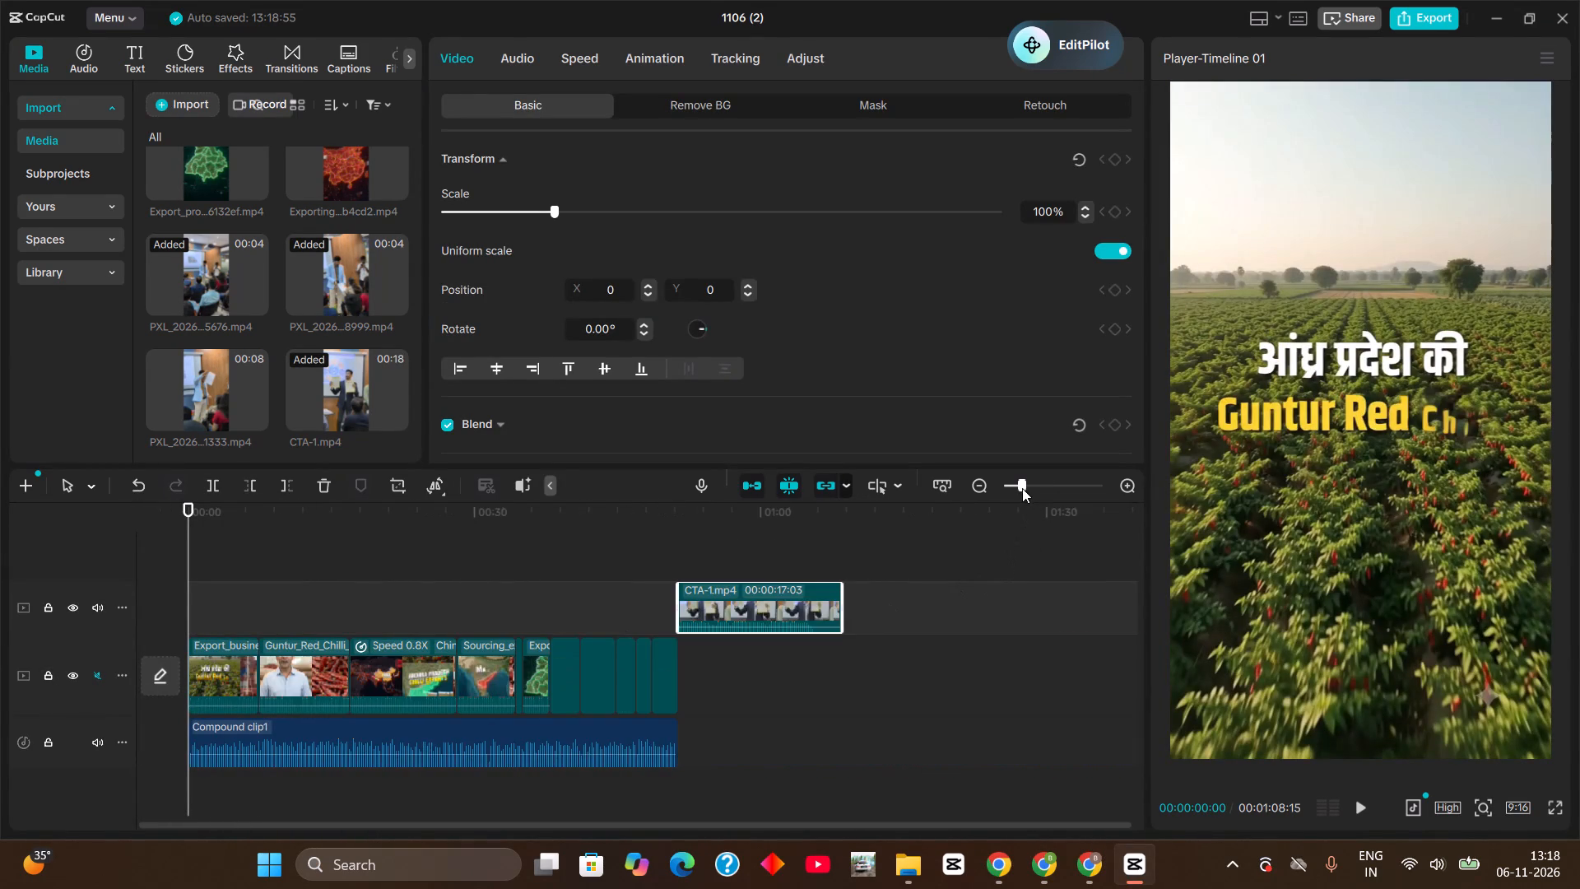
{"action": "left_click", "coordinate": [1014, 490]}
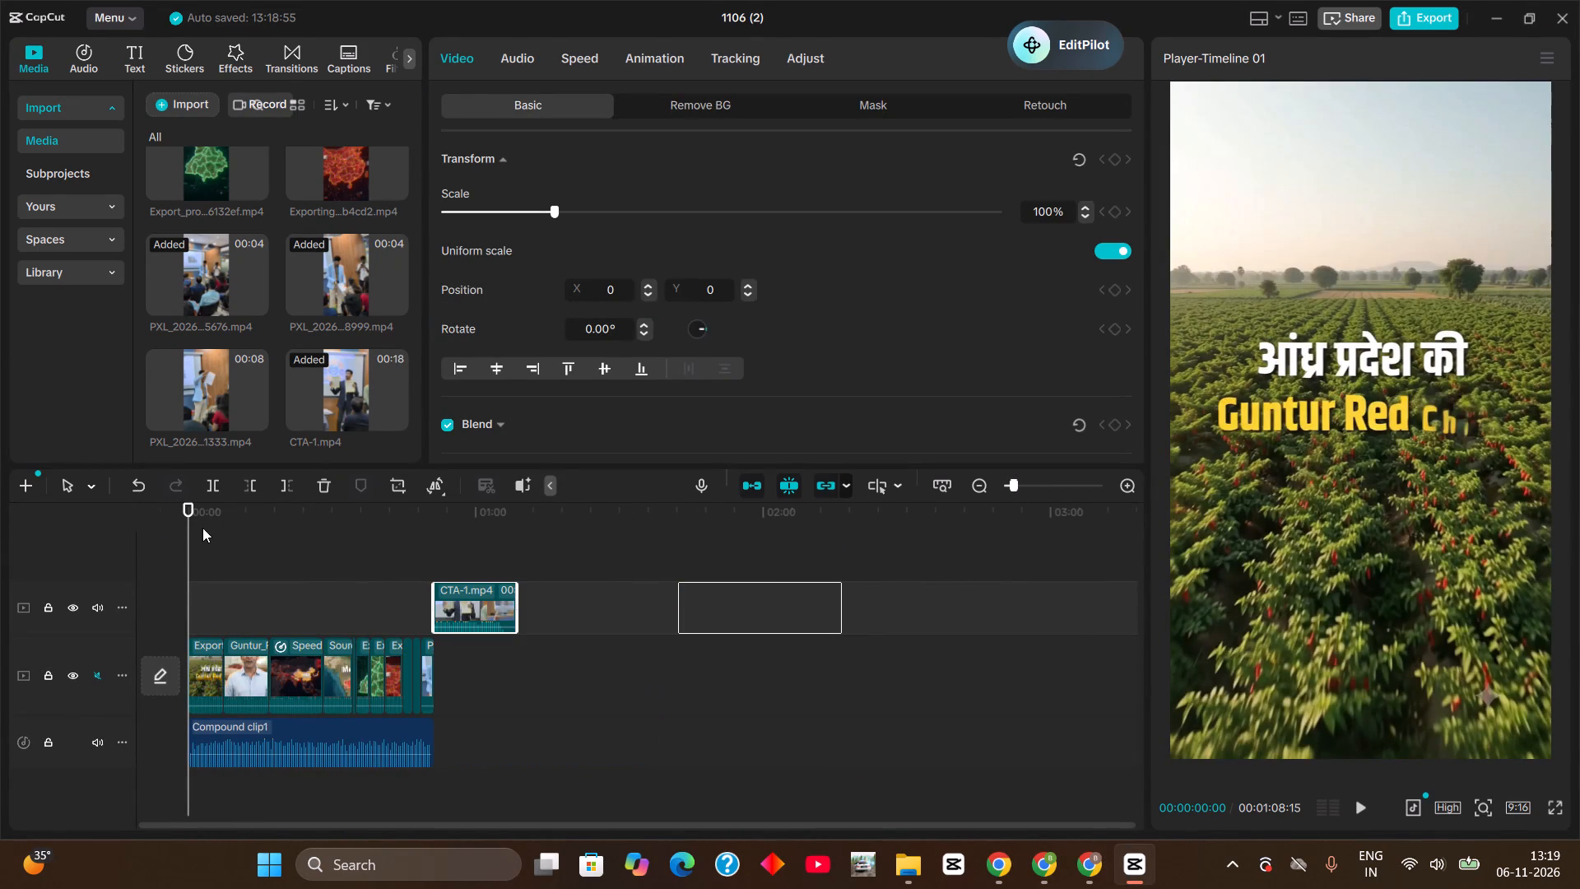
{"action": "left_click_drag", "start_coordinate": [202, 518], "coordinate": [224, 523]}
{"action": "left_click", "coordinate": [224, 523]}
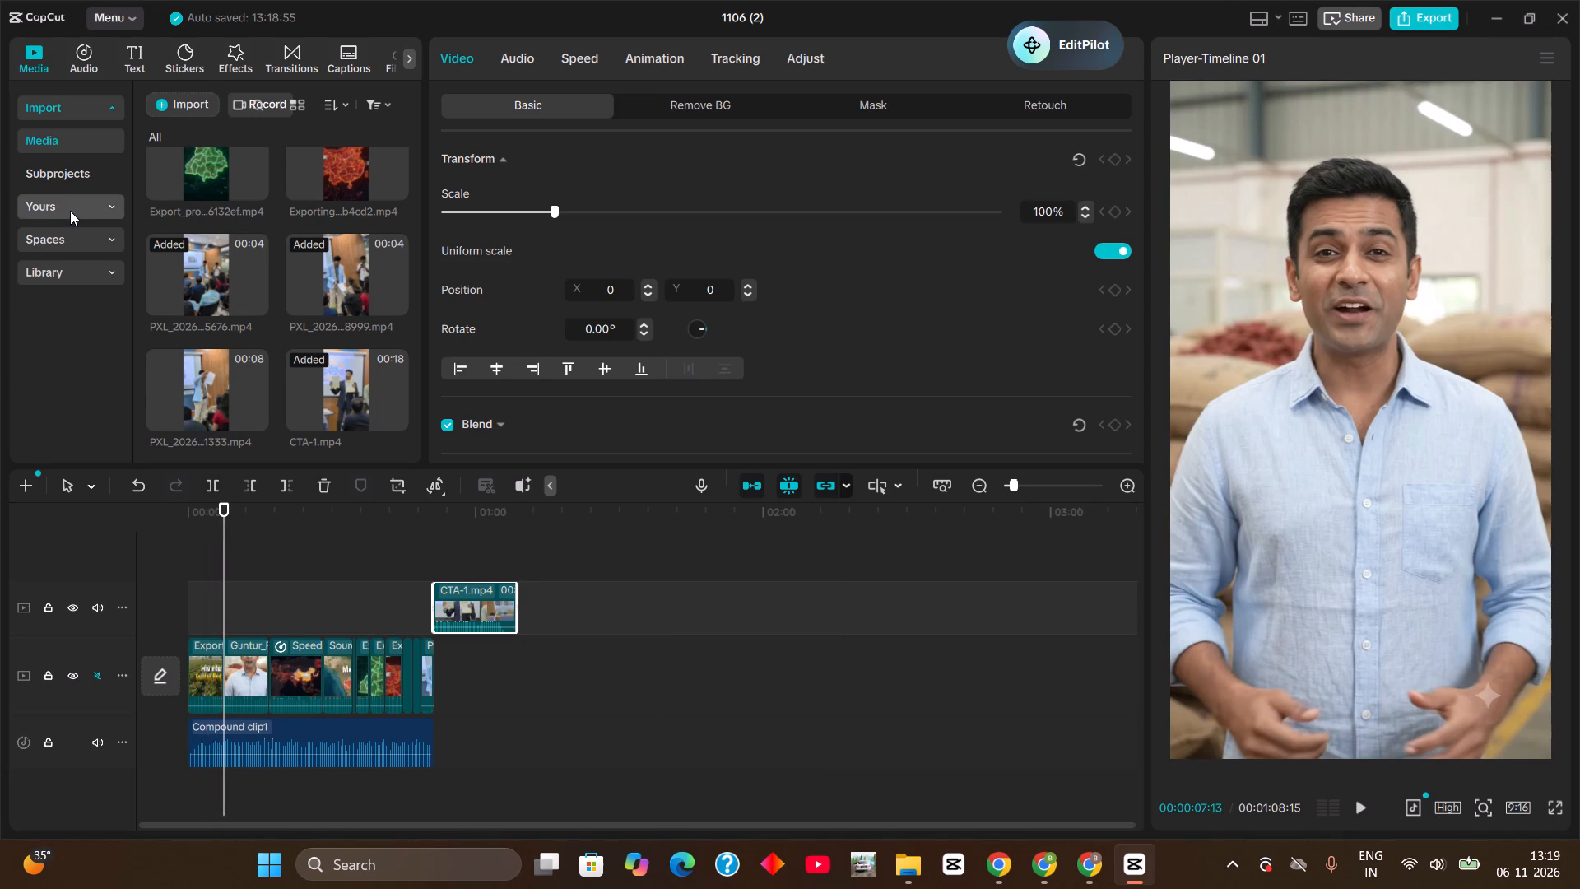
{"action": "left_click", "coordinate": [70, 211]}
{"action": "left_click", "coordinate": [70, 211]}
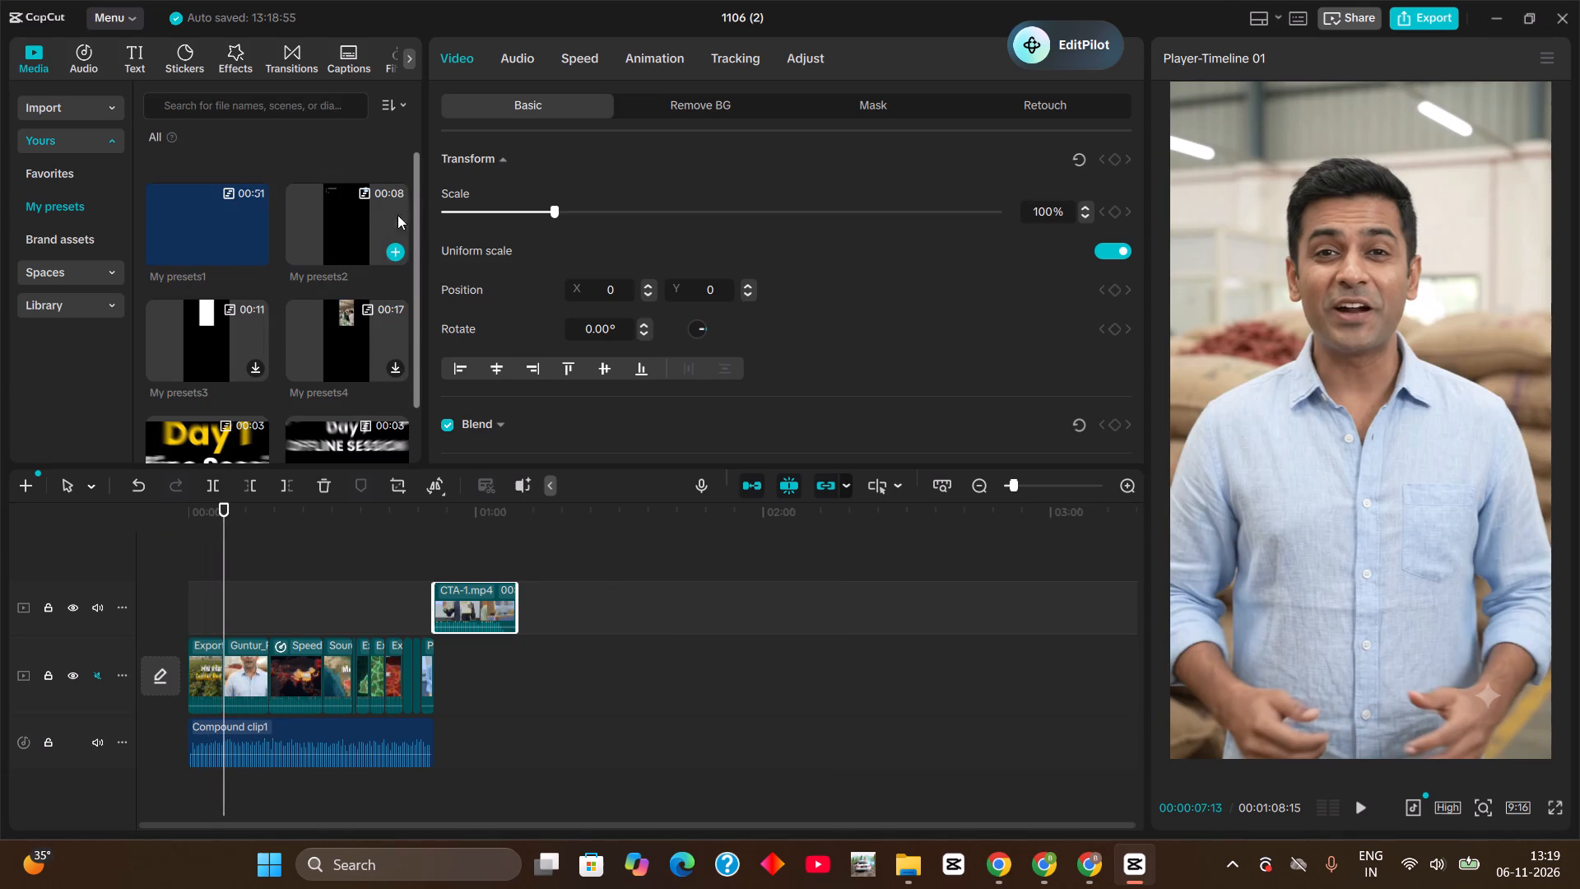
{"action": "left_click_drag", "start_coordinate": [344, 221], "coordinate": [222, 604]}
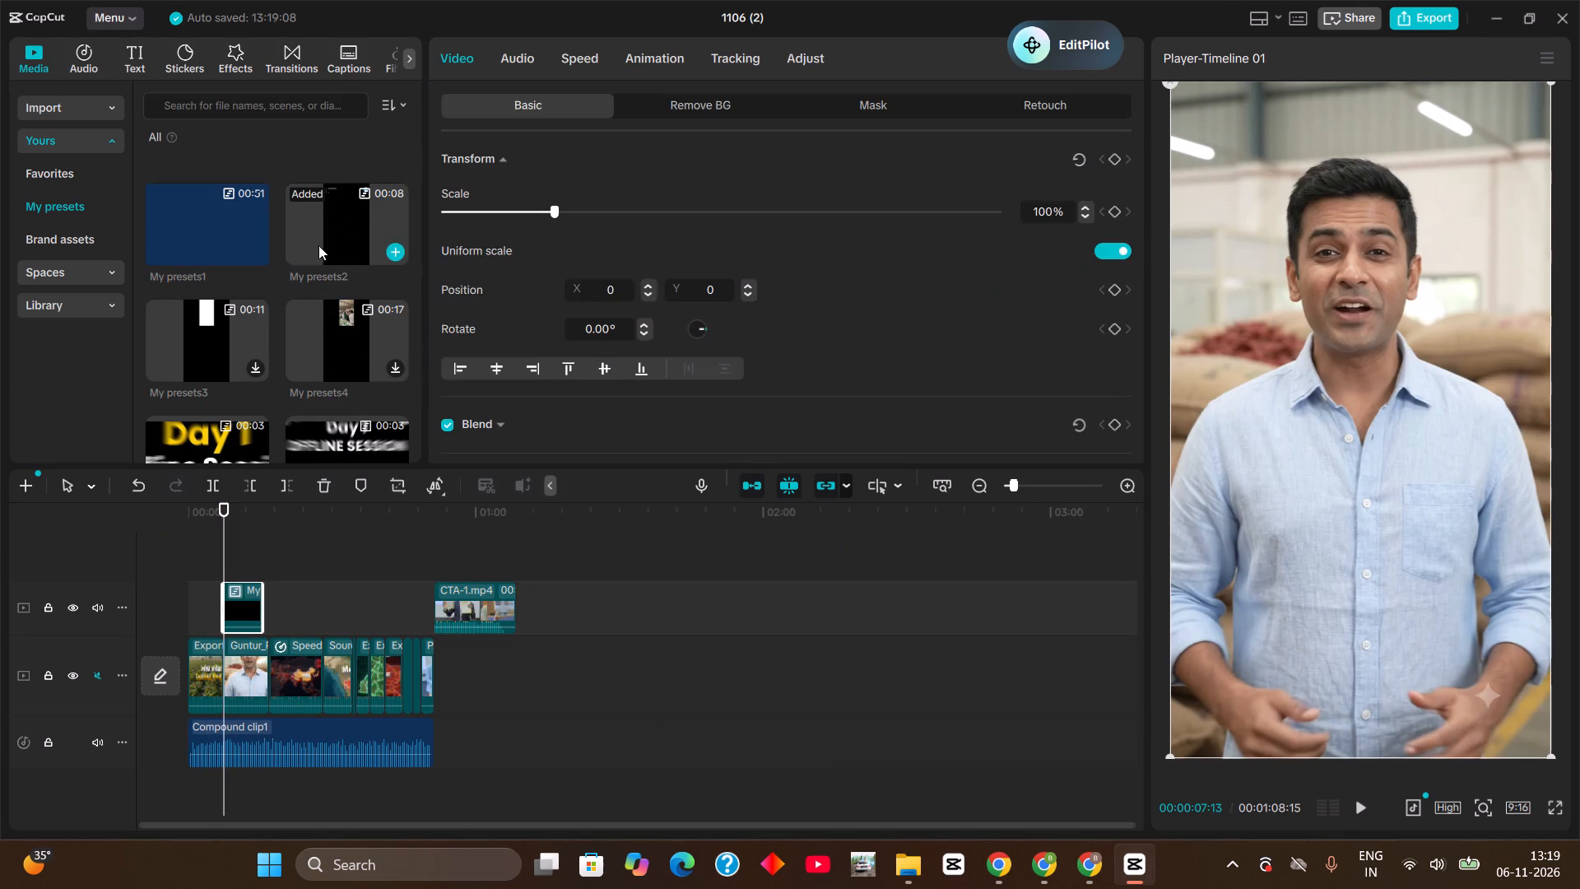
{"action": "left_click_drag", "start_coordinate": [323, 242], "coordinate": [276, 609]}
{"action": "left_click_drag", "start_coordinate": [345, 227], "coordinate": [324, 579]}
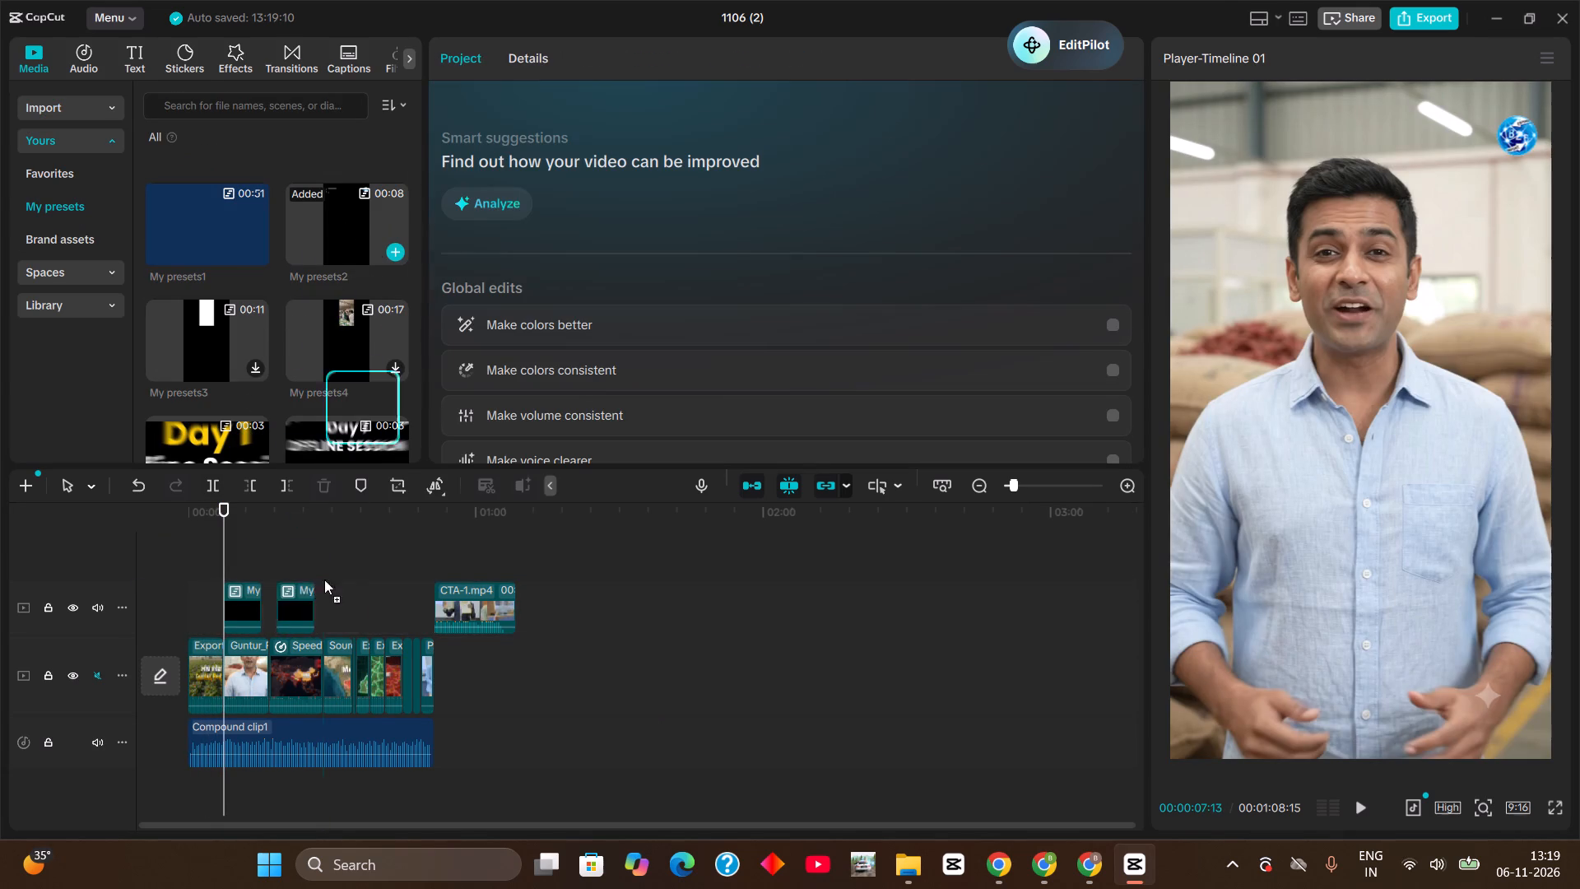
{"action": "left_click_drag", "start_coordinate": [324, 579], "coordinate": [330, 605]}
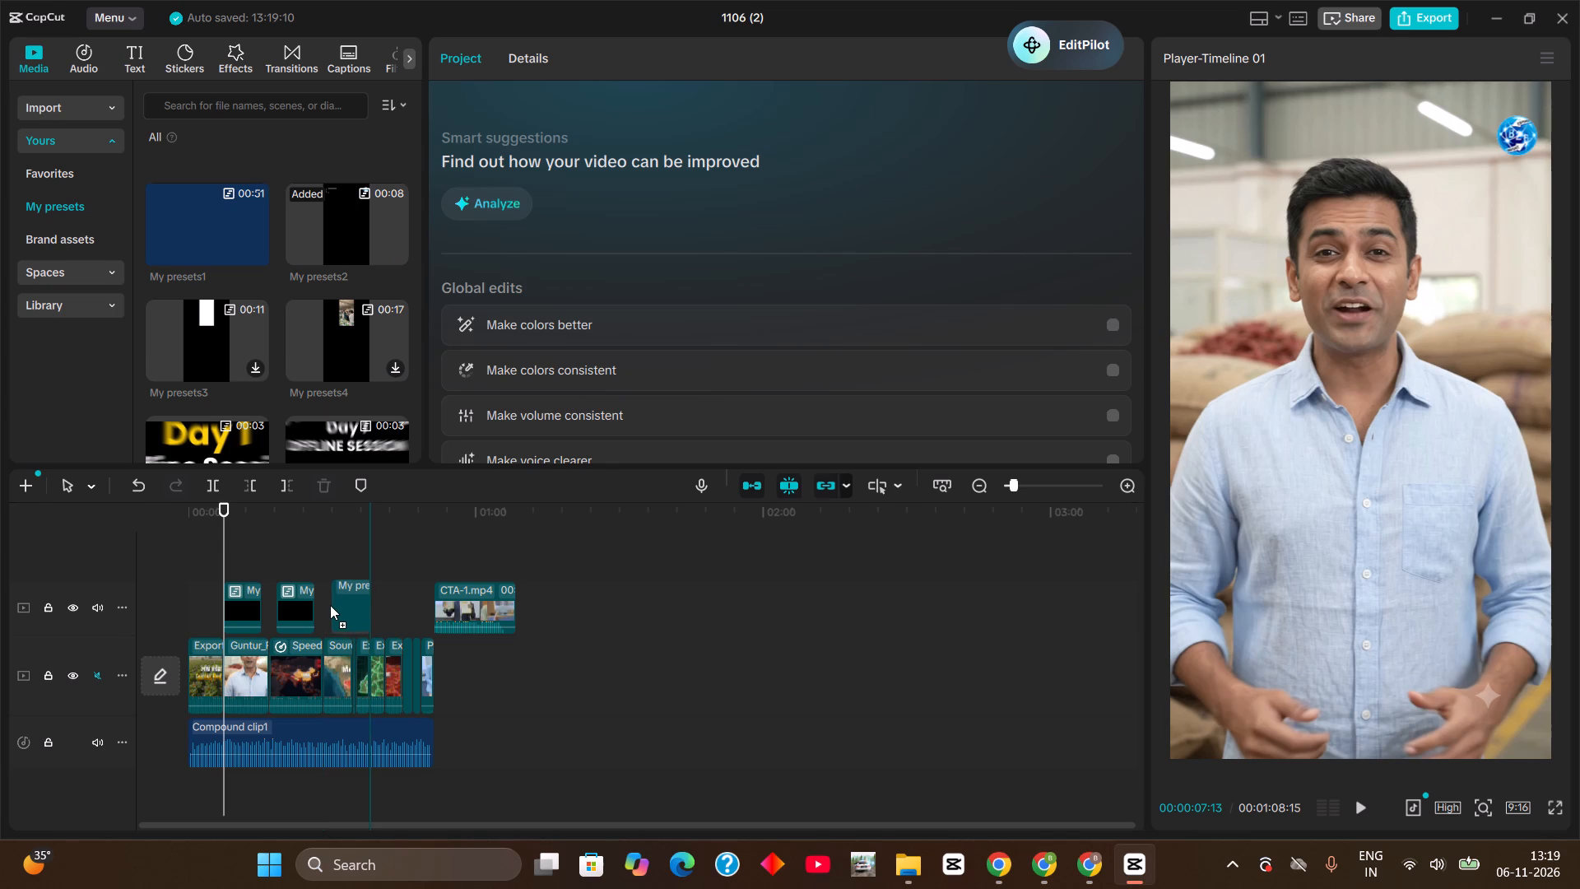
{"action": "left_click_drag", "start_coordinate": [330, 605], "coordinate": [328, 604]}
{"action": "left_click_drag", "start_coordinate": [335, 247], "coordinate": [381, 602]}
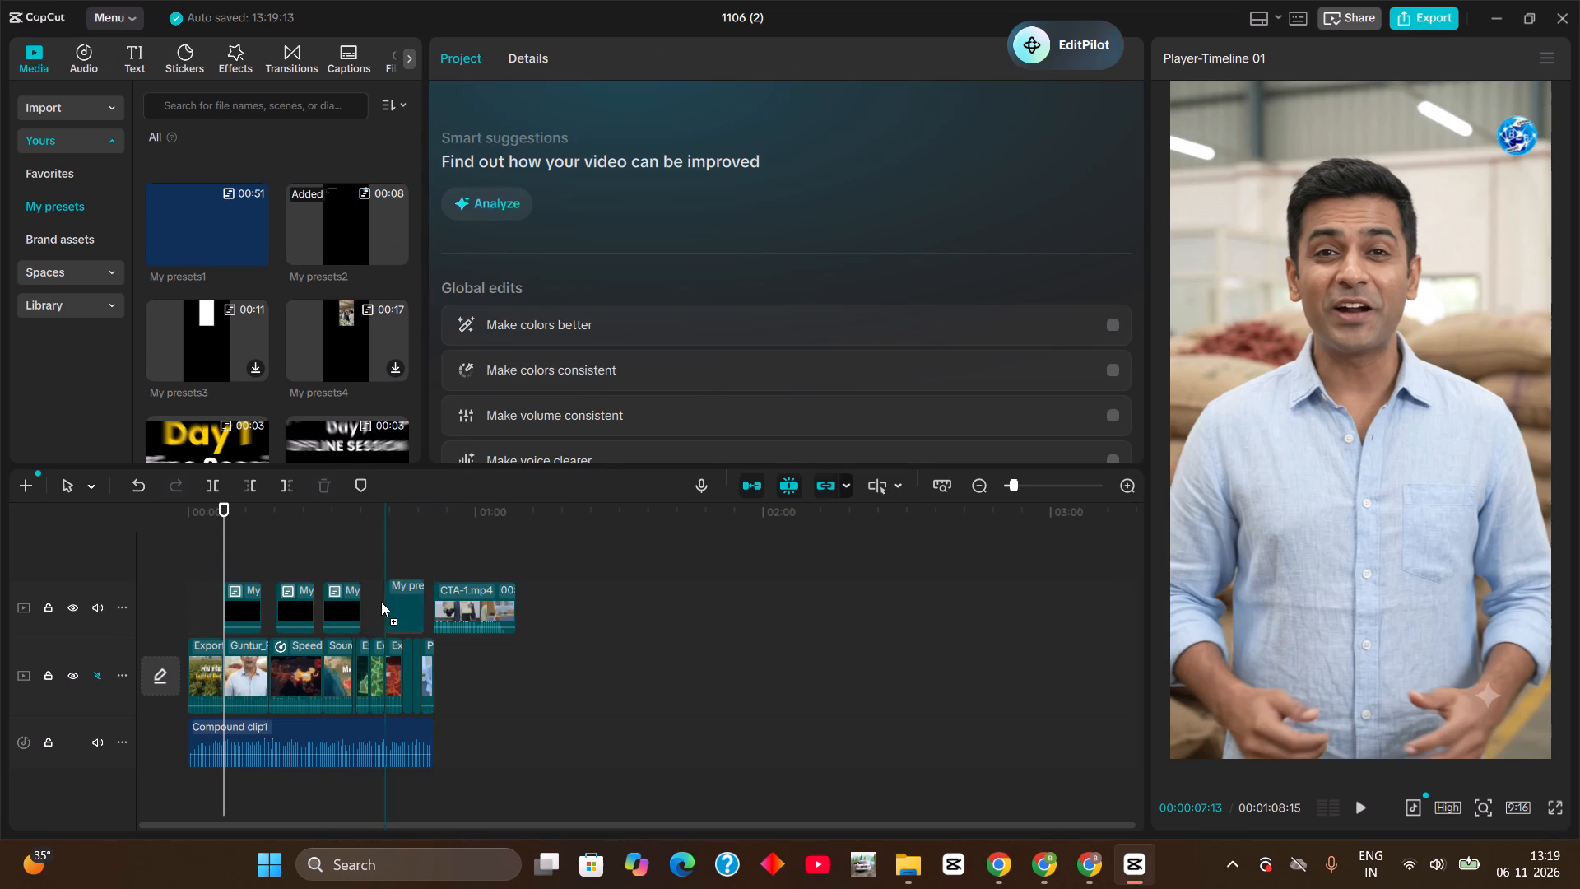
{"action": "left_click_drag", "start_coordinate": [381, 602], "coordinate": [379, 608]}
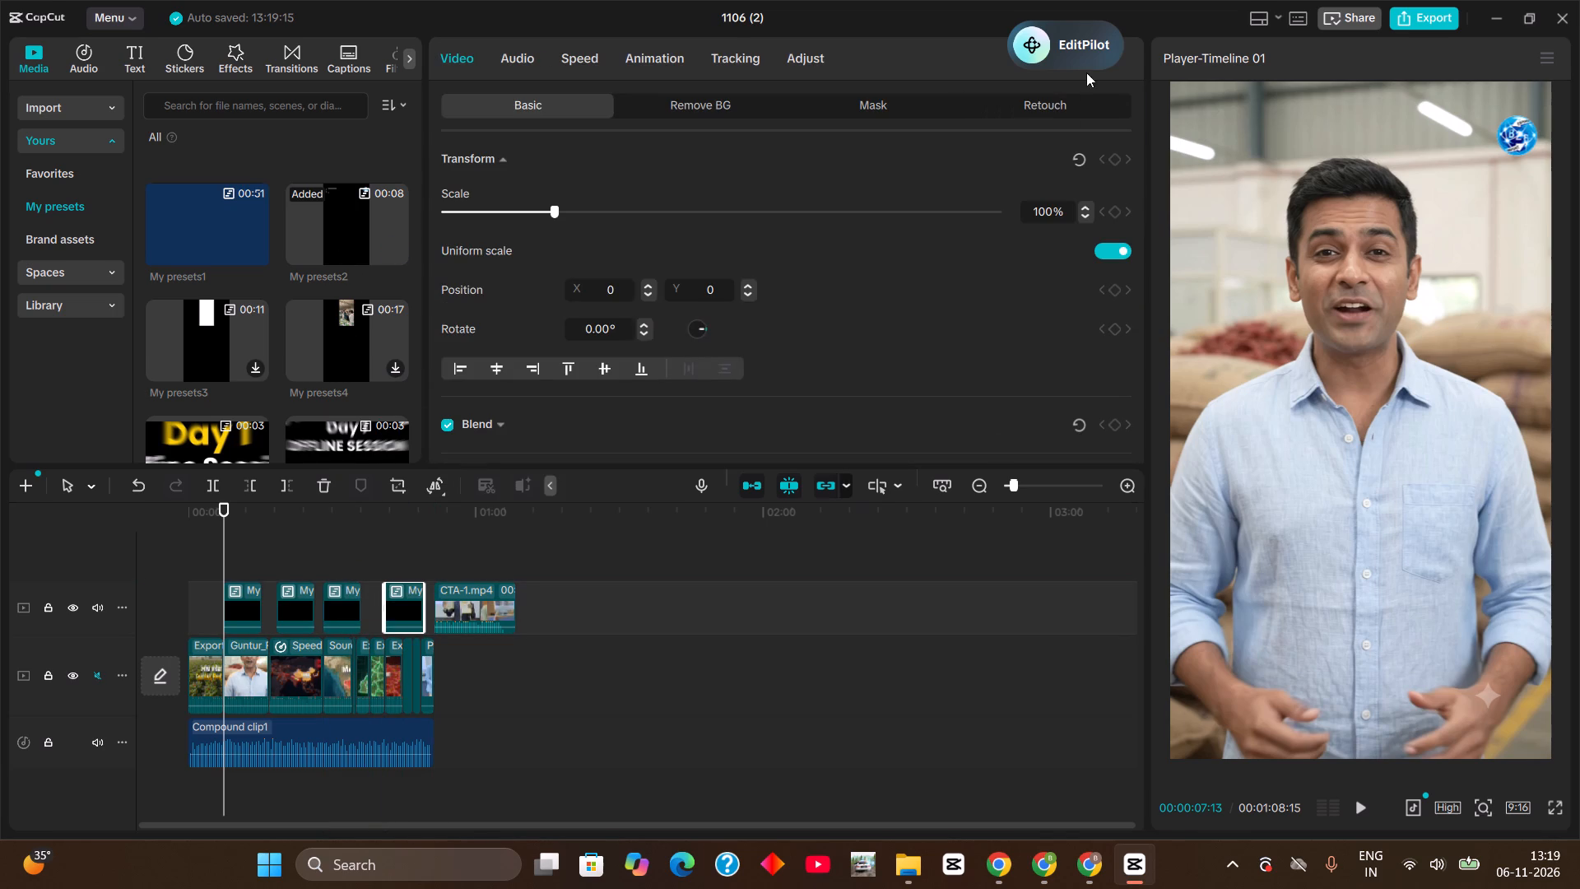
Set up the video export of 1106 (2) with a frame rate of 60fps.
{"action": "left_click", "coordinate": [1431, 17]}
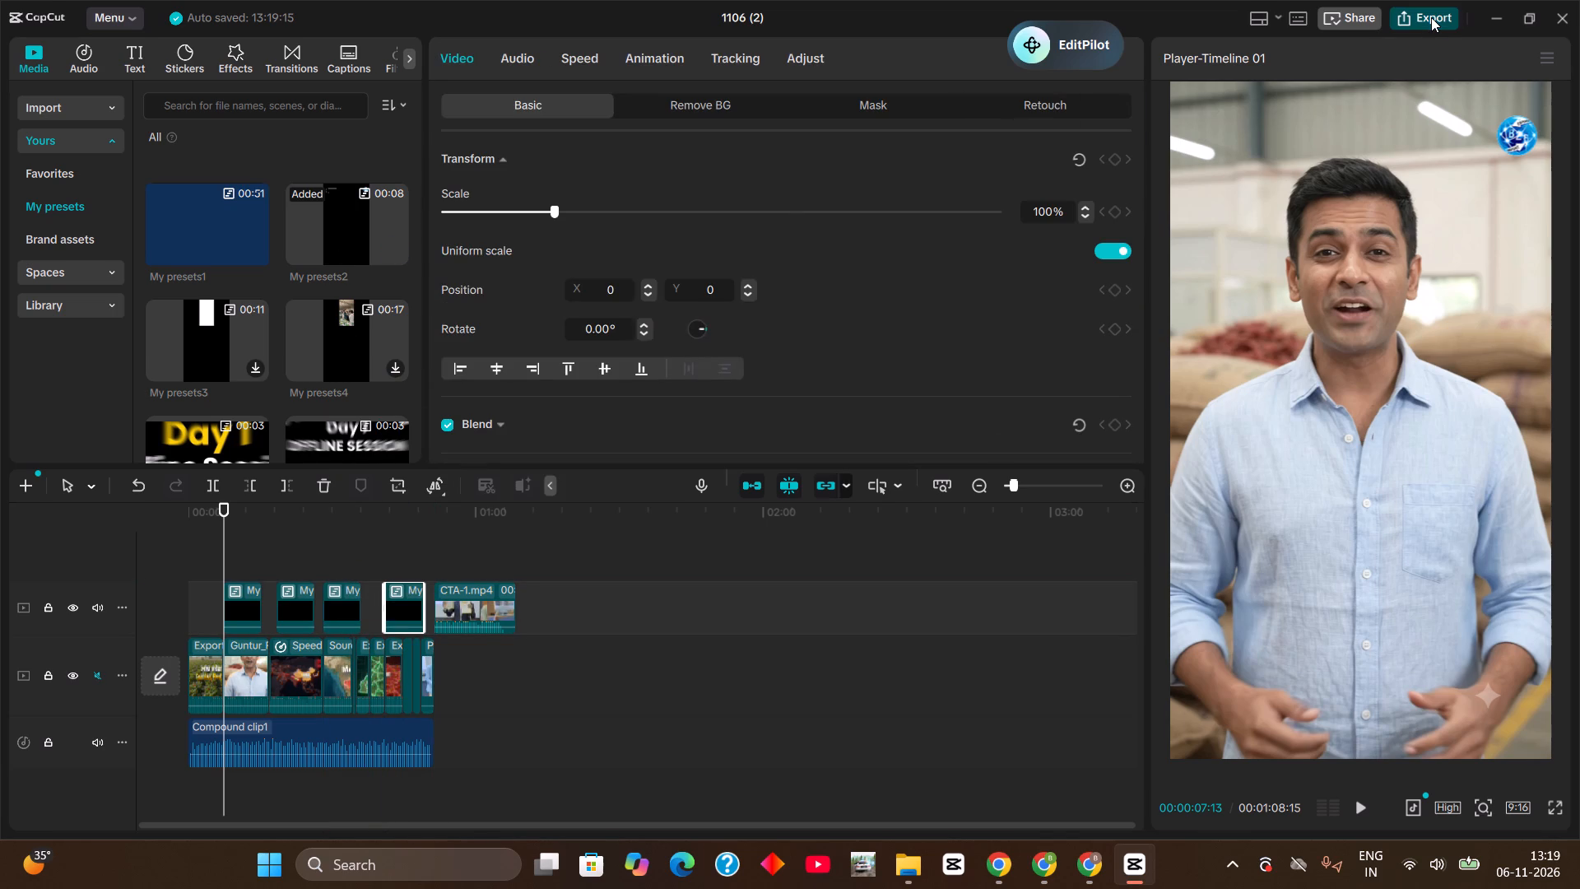
{"action": "left_click", "coordinate": [980, 474]}
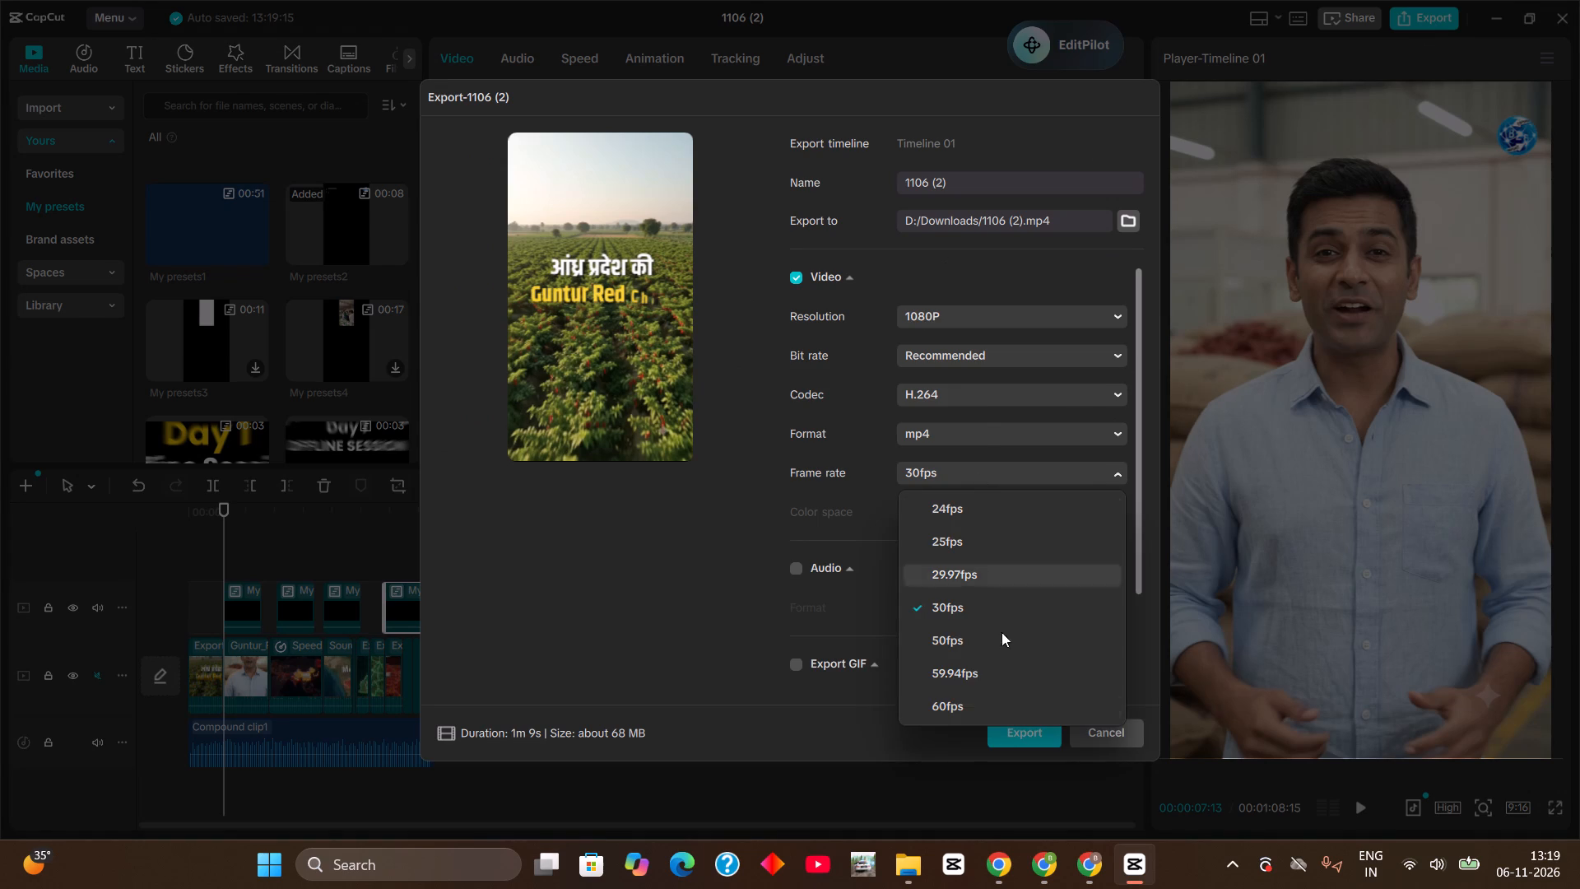
{"action": "left_click", "coordinate": [974, 719]}
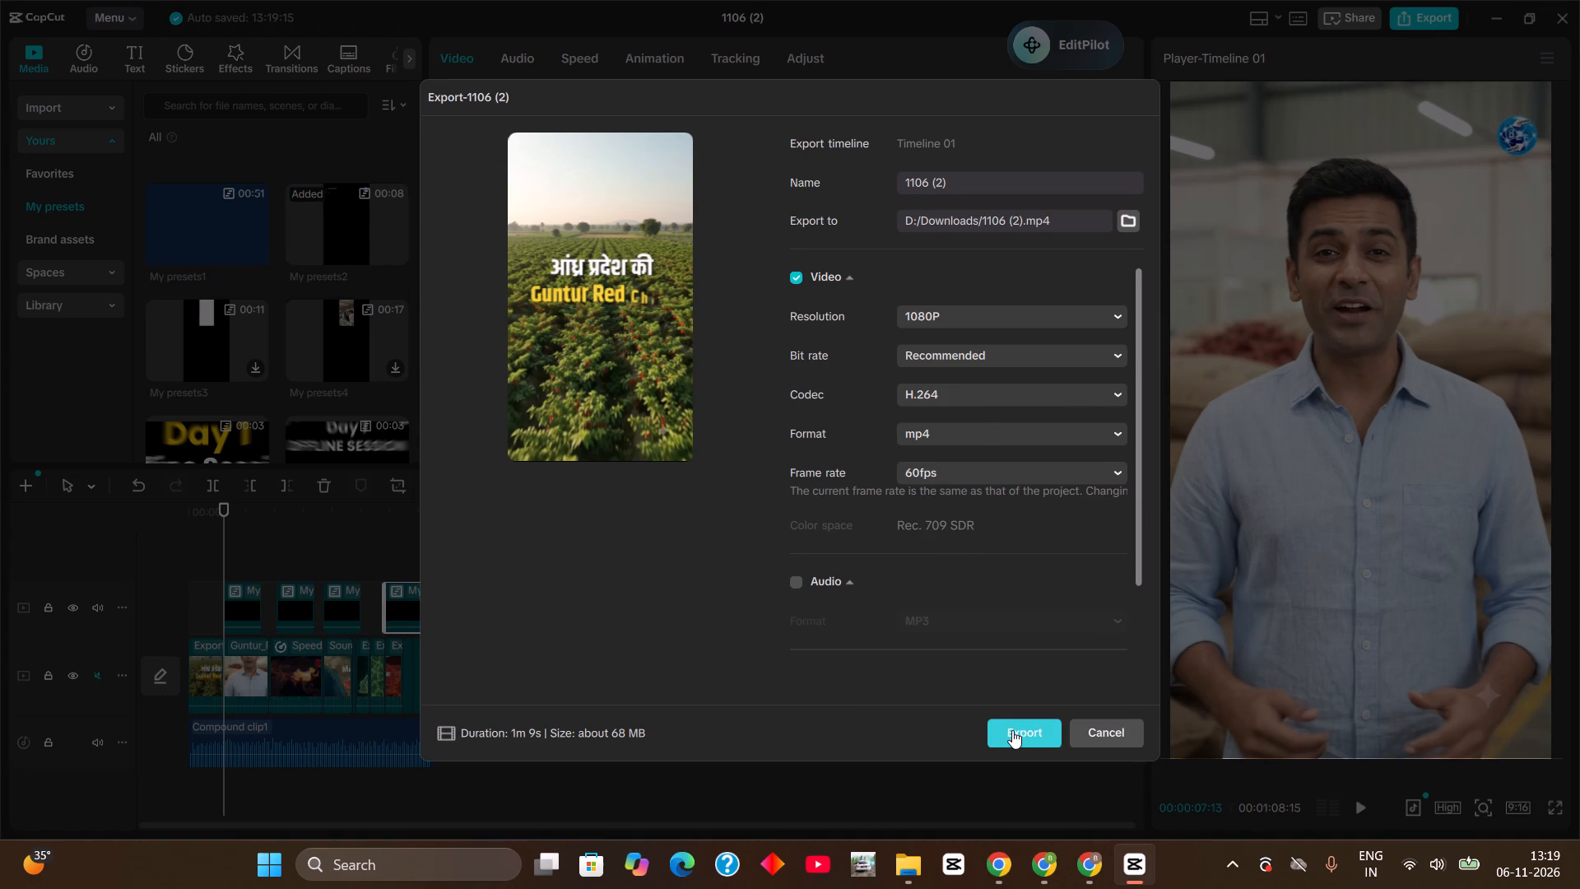
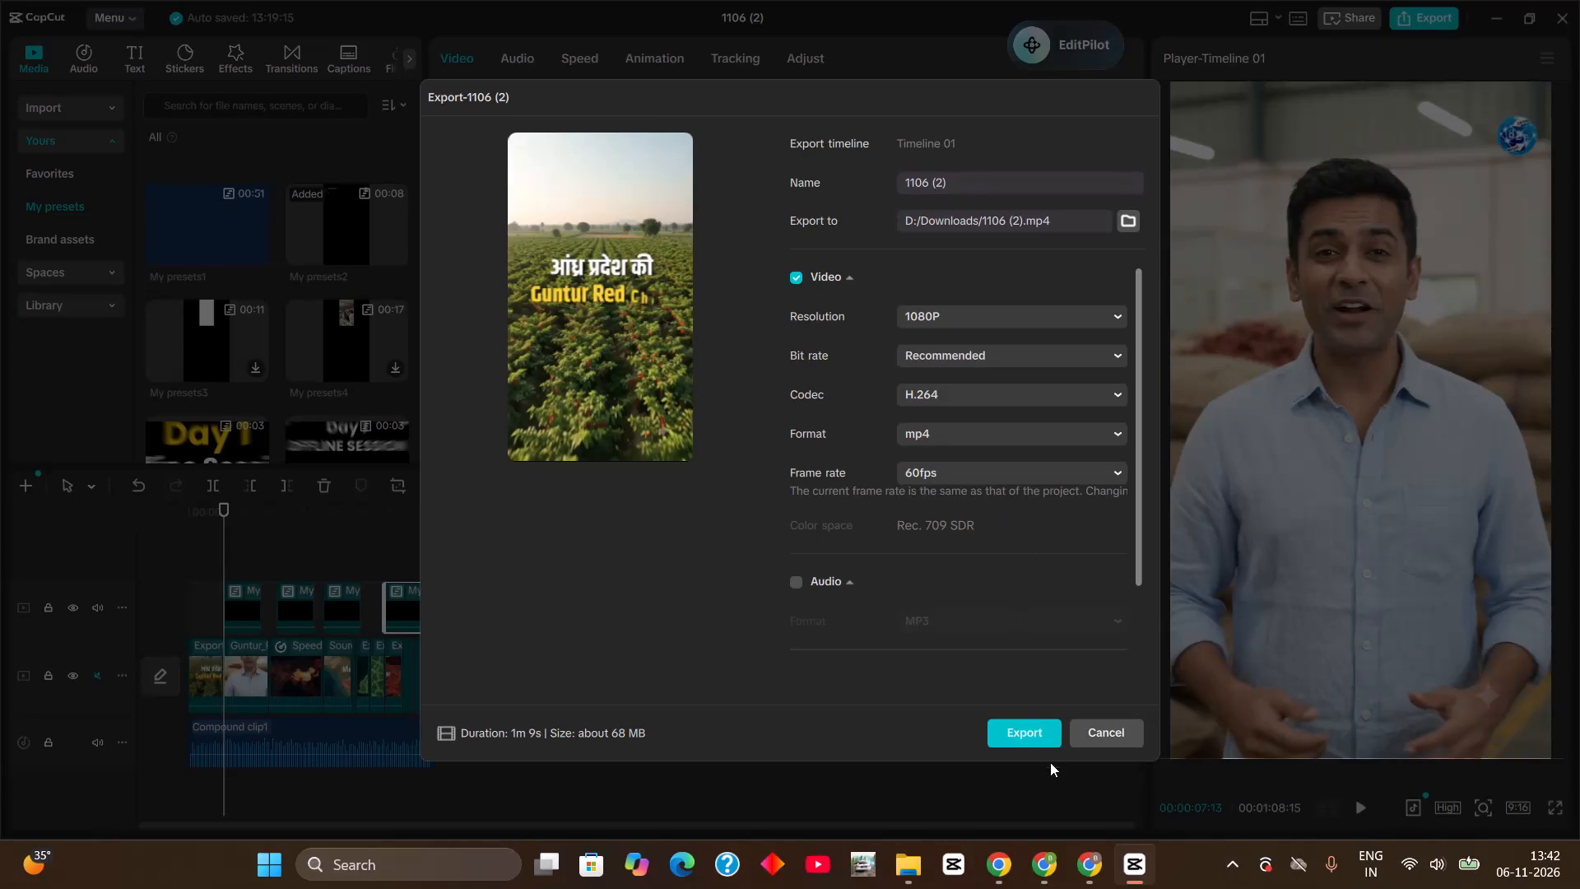
Start exporting 1106 (2) to the Downloads folder as a 1080P H.264 mp4 at 60fps.
{"action": "left_click", "coordinate": [1020, 732]}
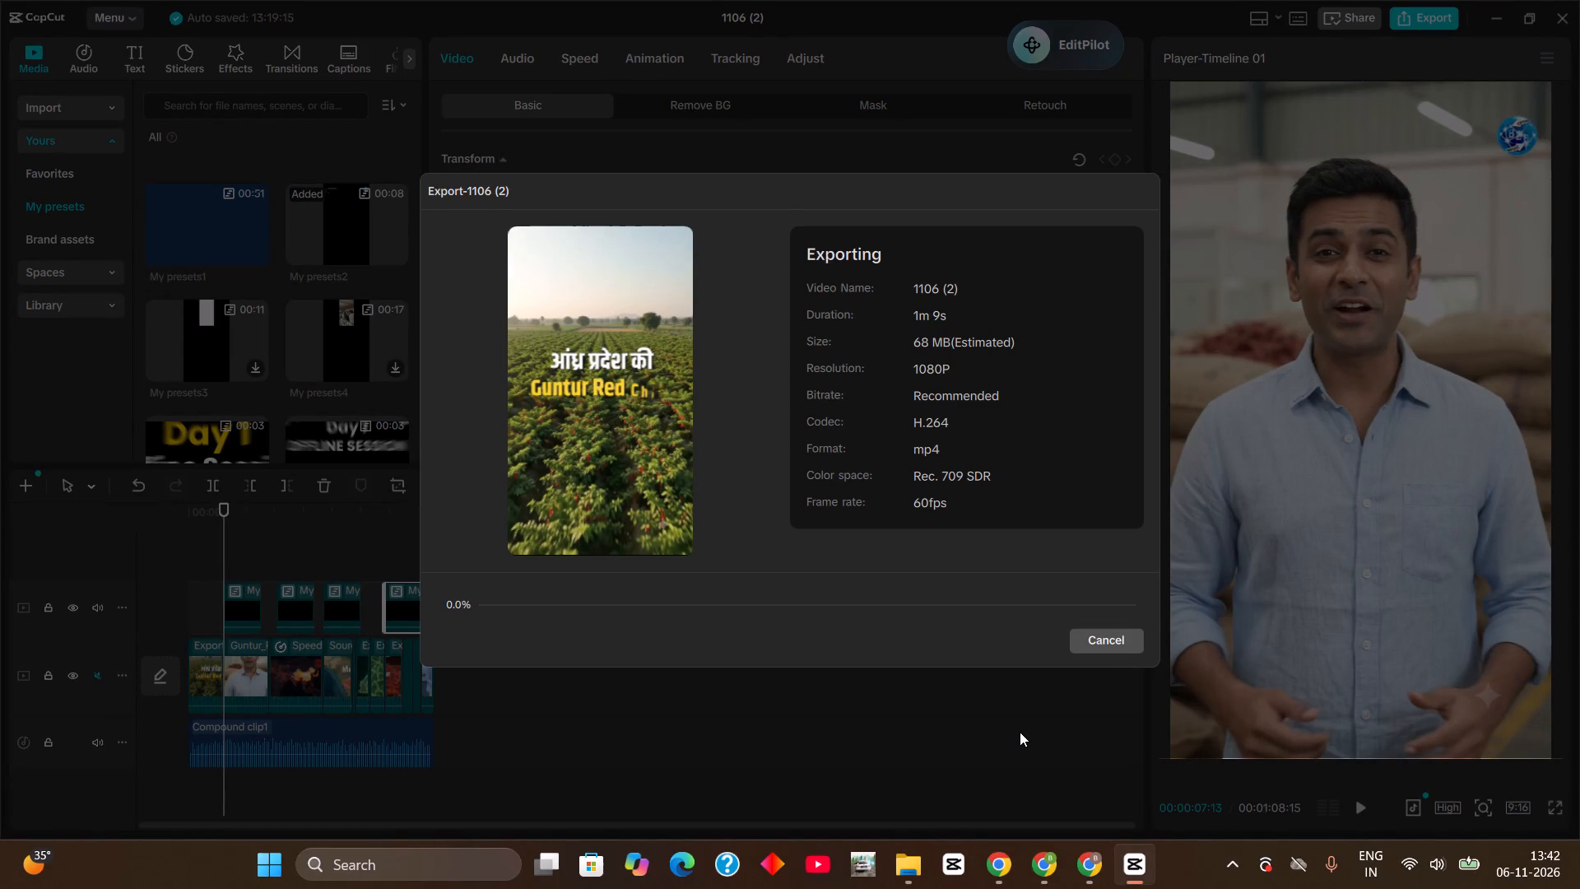